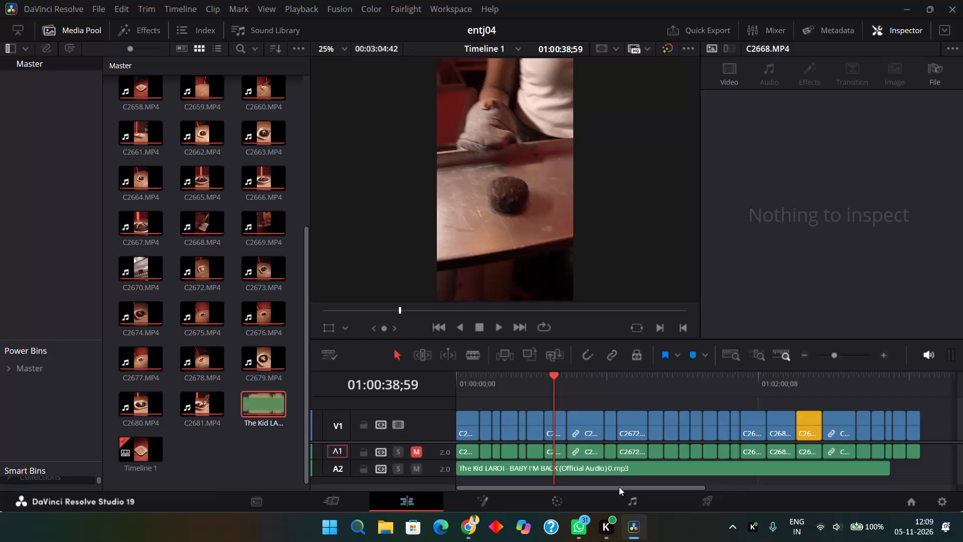
Play and scrub through the opening clips from the start of the timeline to review the C2655.MP4 shot.
click(619, 487)
drag(486, 387, 436, 387)
key(space)
alt+scroll(524, 425, up, 4)
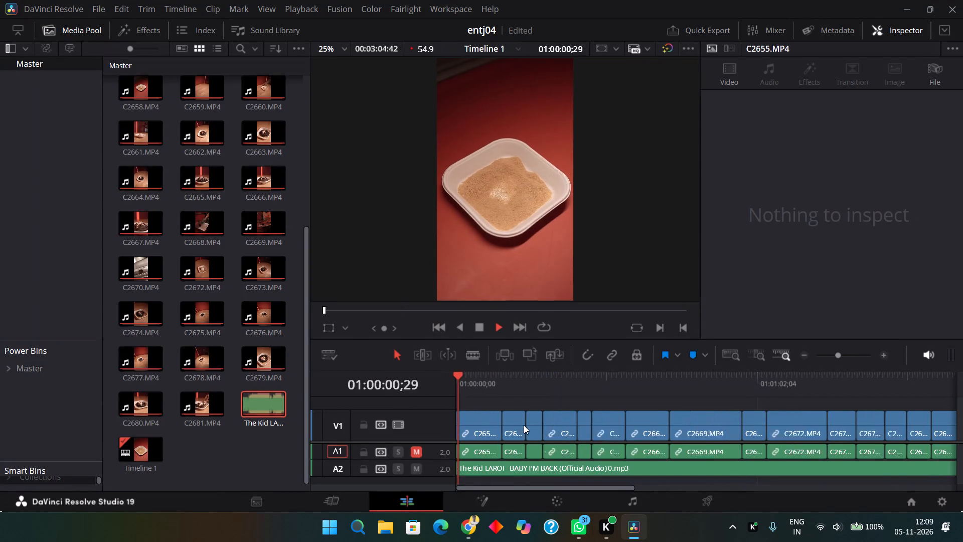
alt+scroll(524, 425, down, 2)
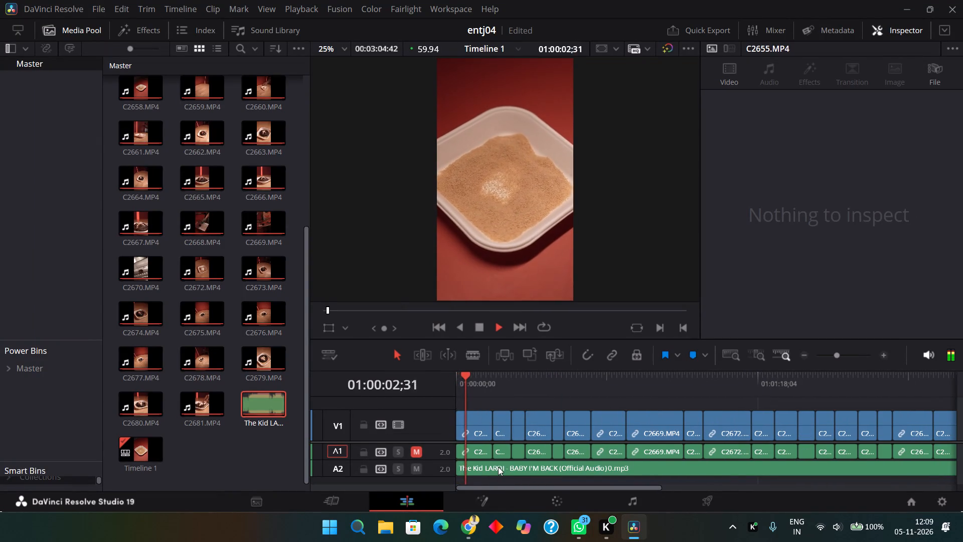
alt+scroll(472, 420, up, 2)
key(space)
drag(489, 390, 582, 407)
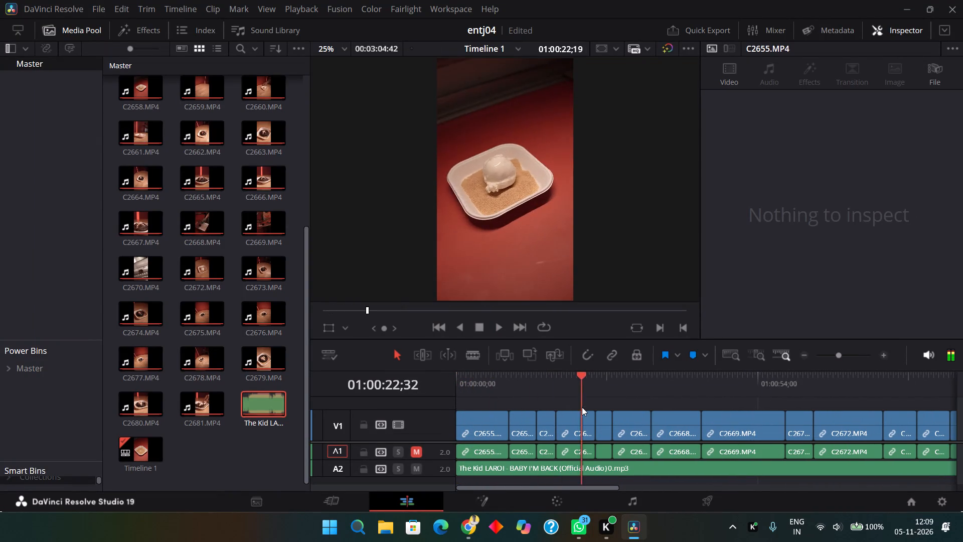
drag(582, 407, 469, 400)
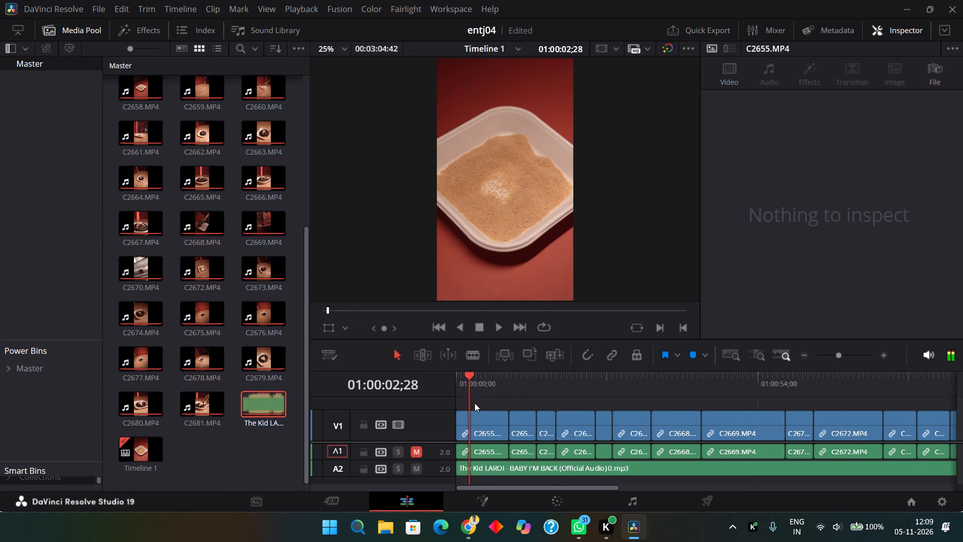
alt+scroll(474, 403, up, 2)
key(space)
drag(473, 387, 430, 388)
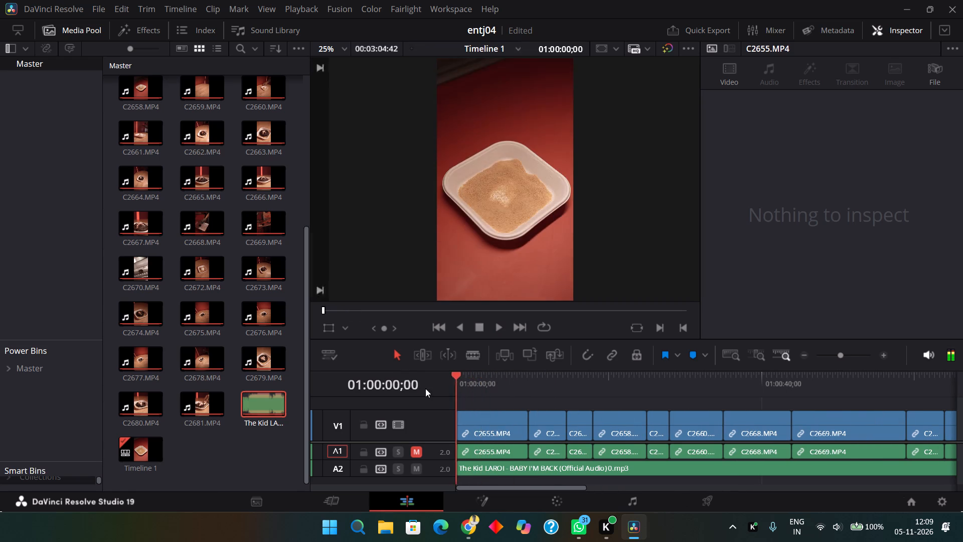
scroll(518, 461, up, 1)
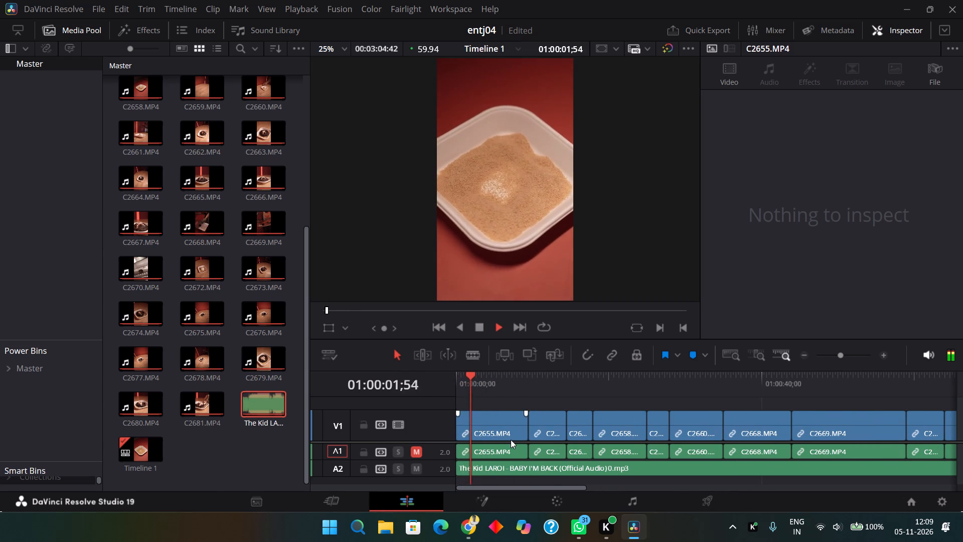
Enlarge the timeline area and the audio tracks to show the waveforms of the clips and music.
drag(516, 442, 520, 419)
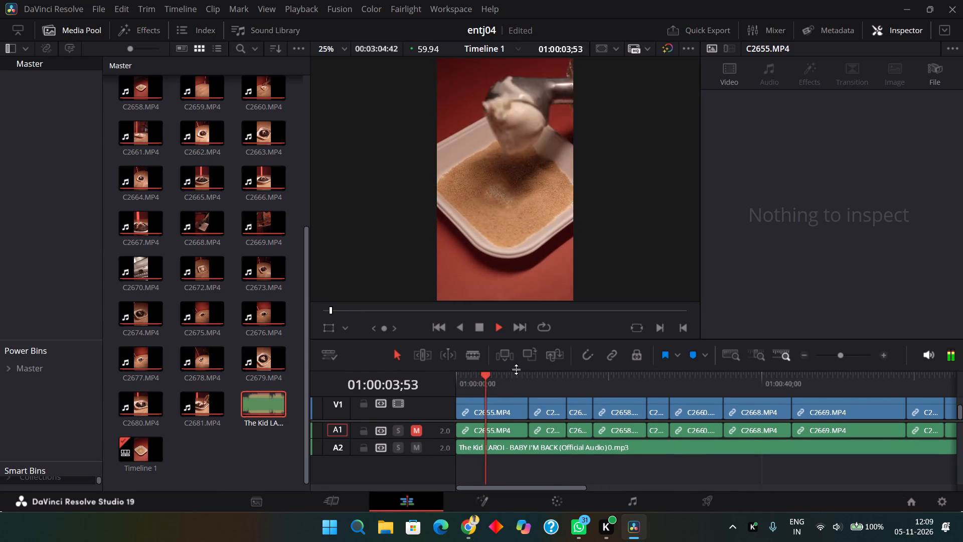
drag(516, 369, 528, 320)
shift+scroll(525, 397, up, 13)
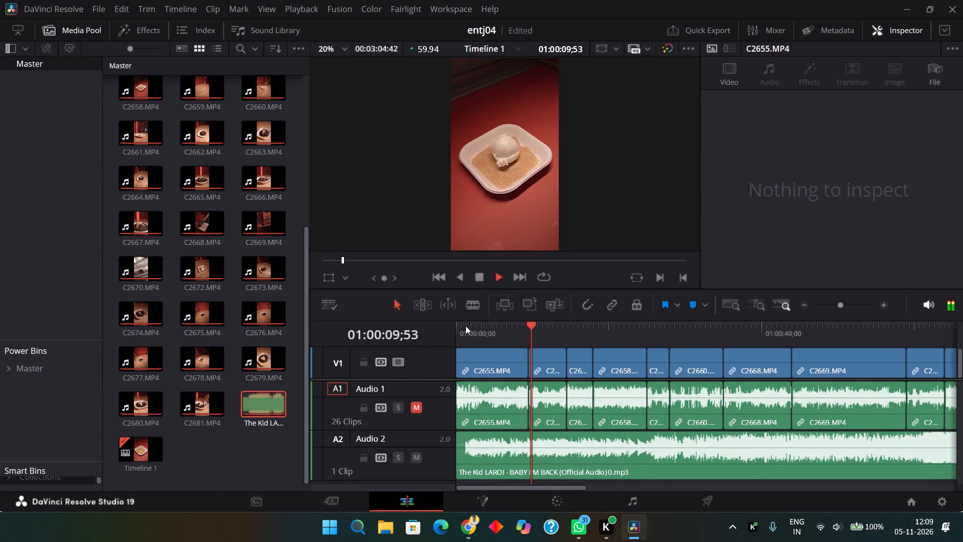
Play and scrub the first clips against the music to examine where the opening action and the song begin.
click(466, 335)
key(space)
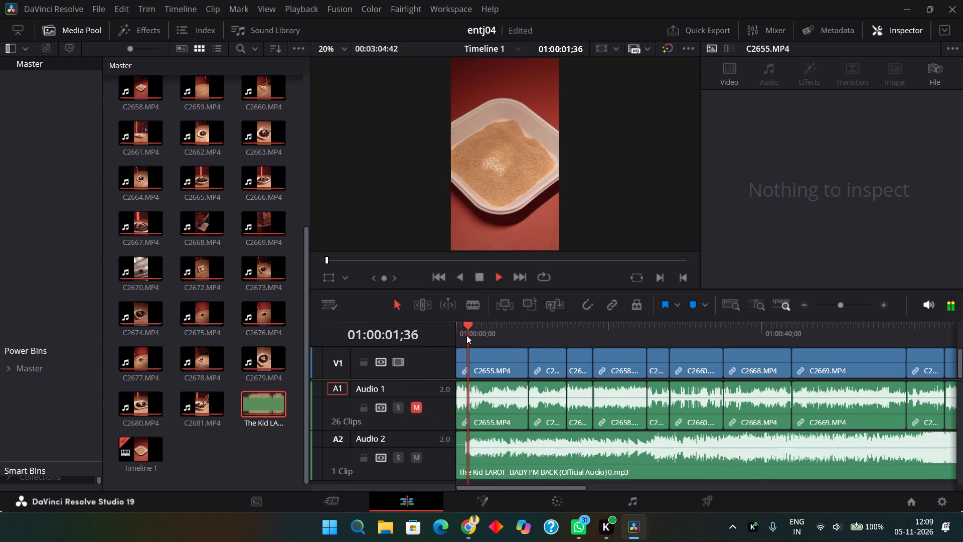
click(463, 335)
key(space)
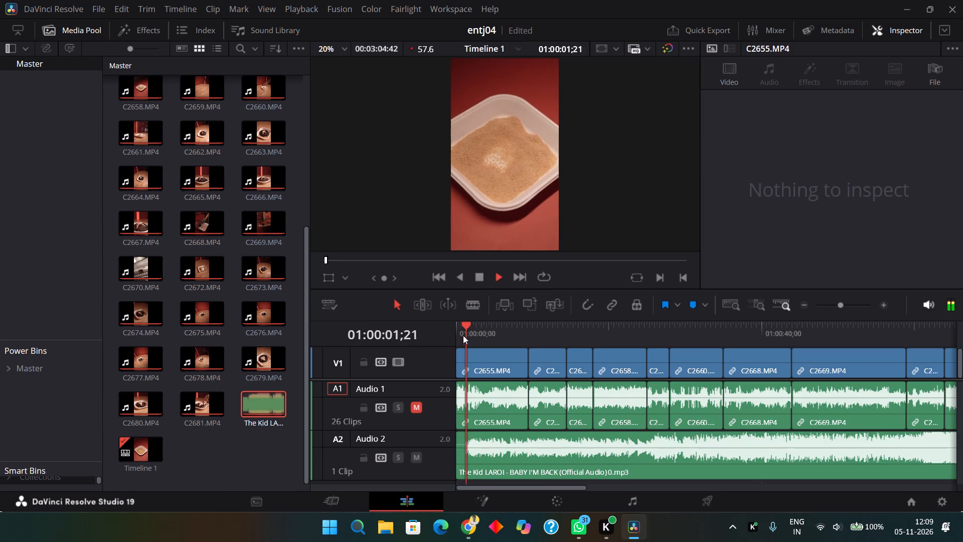
click(548, 331)
click(595, 333)
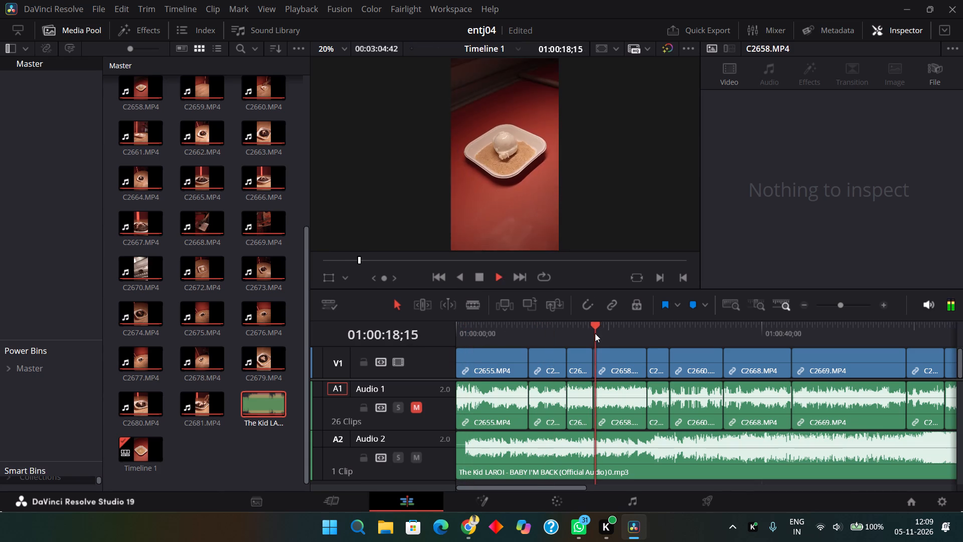
key(space)
click(654, 334)
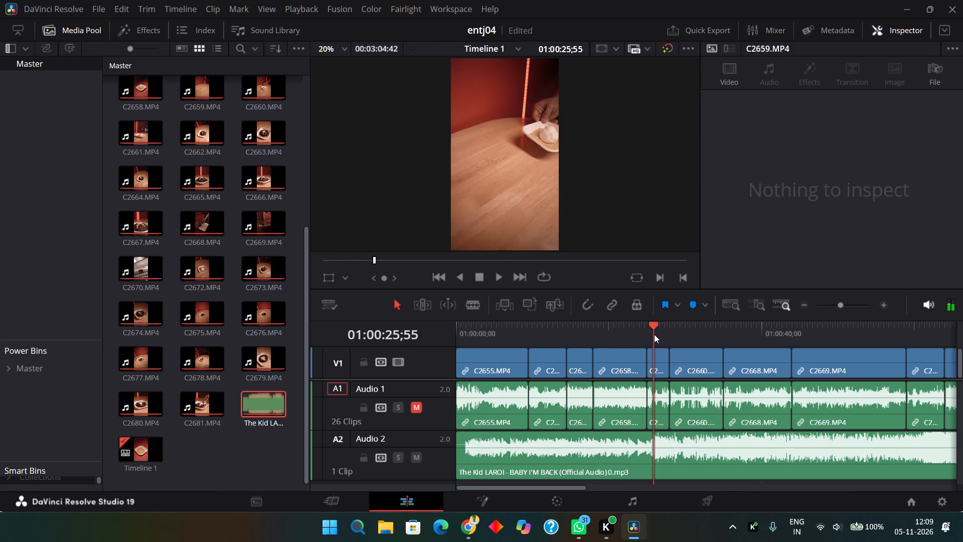
click(702, 331)
click(579, 338)
click(556, 335)
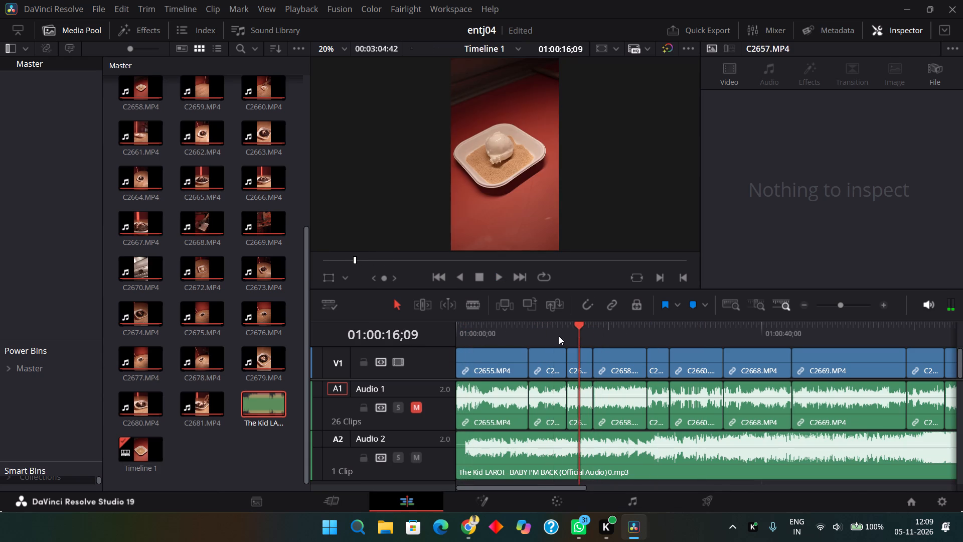
click(499, 333)
click(471, 333)
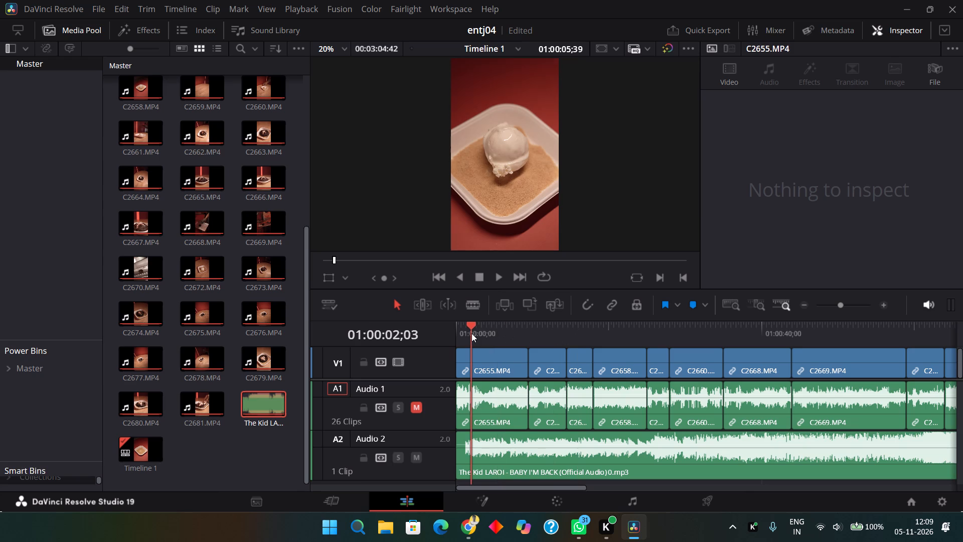
scroll(483, 359, right, 3)
key(space)
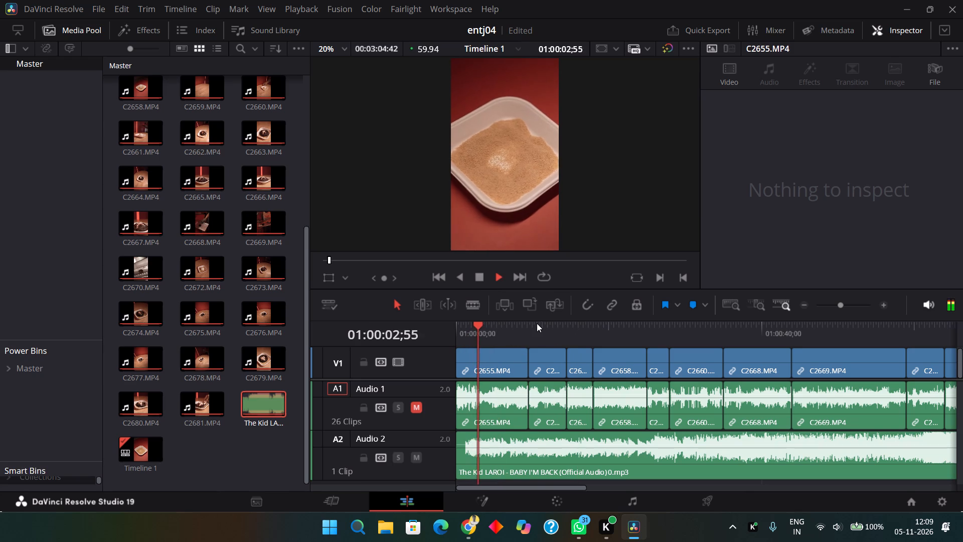
click(537, 323)
click(507, 329)
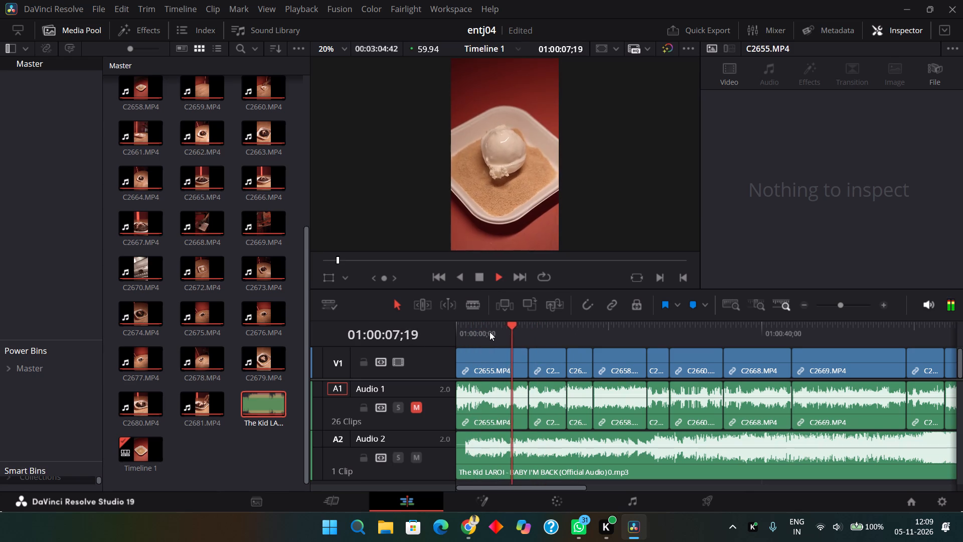
Trim the start of the first clip, C2655.MP4, at 01:00:03;34 and close the gap.
click(485, 332)
click(474, 329)
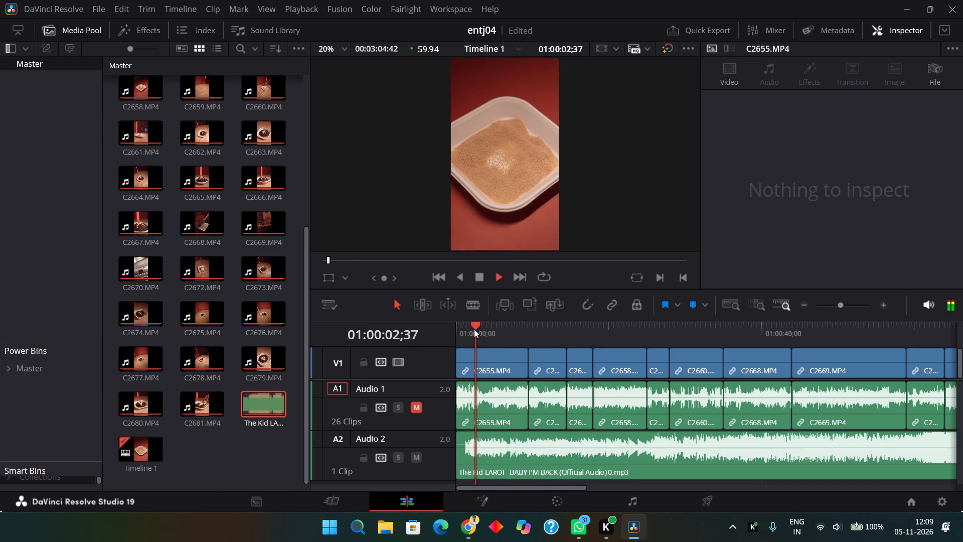
key(space)
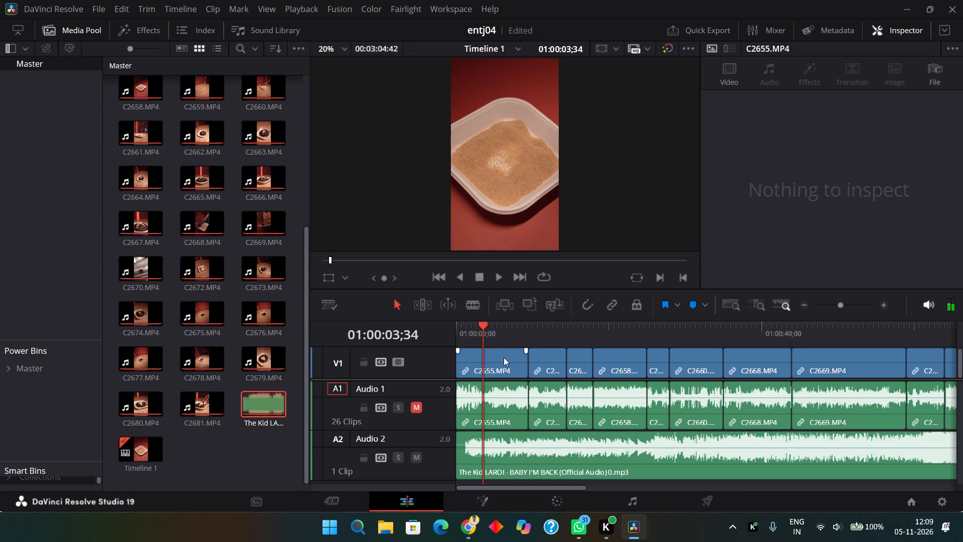
click(504, 357)
shift+click(493, 413)
key(3)
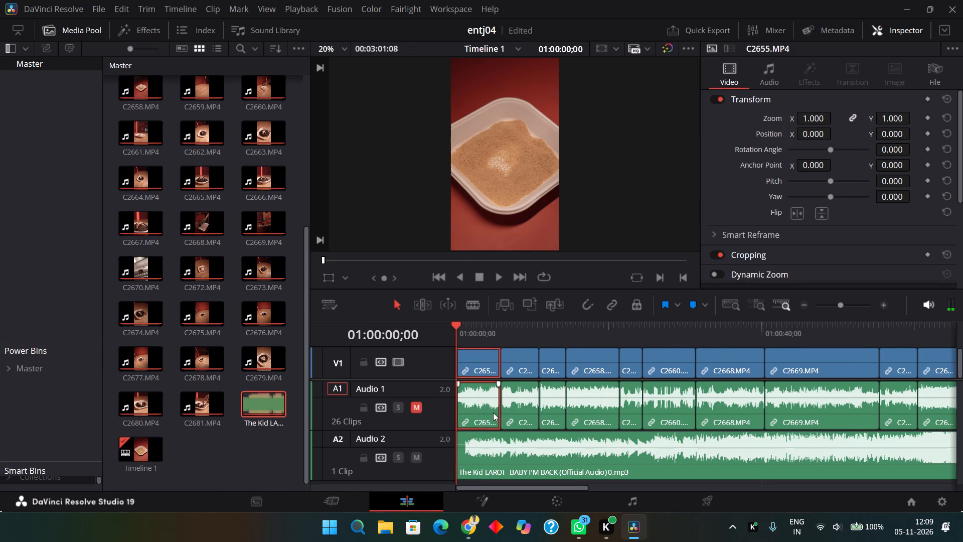
Trim the silent beginning off the music clip on Audio 2, at about 01:00:01;51, and move the clip to the timeline start.
key(space)
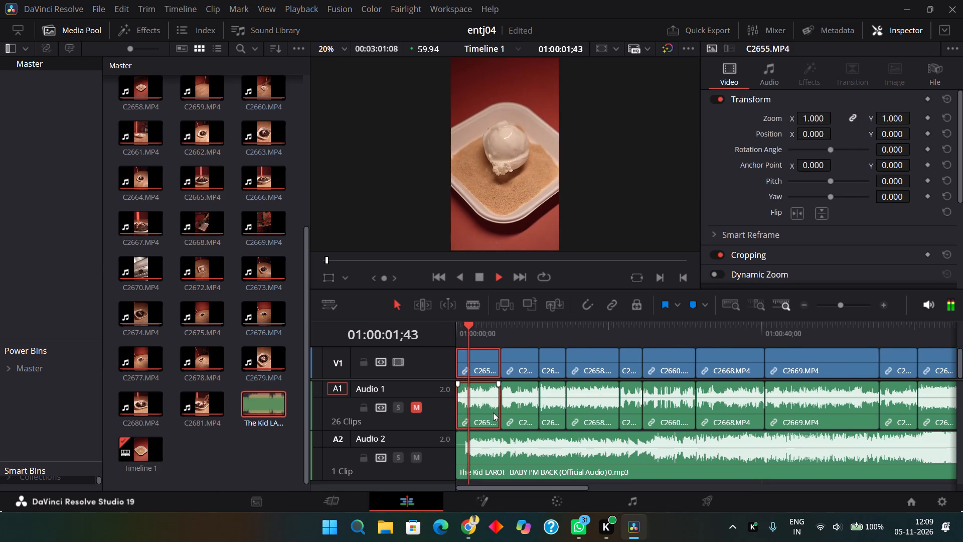
key(space)
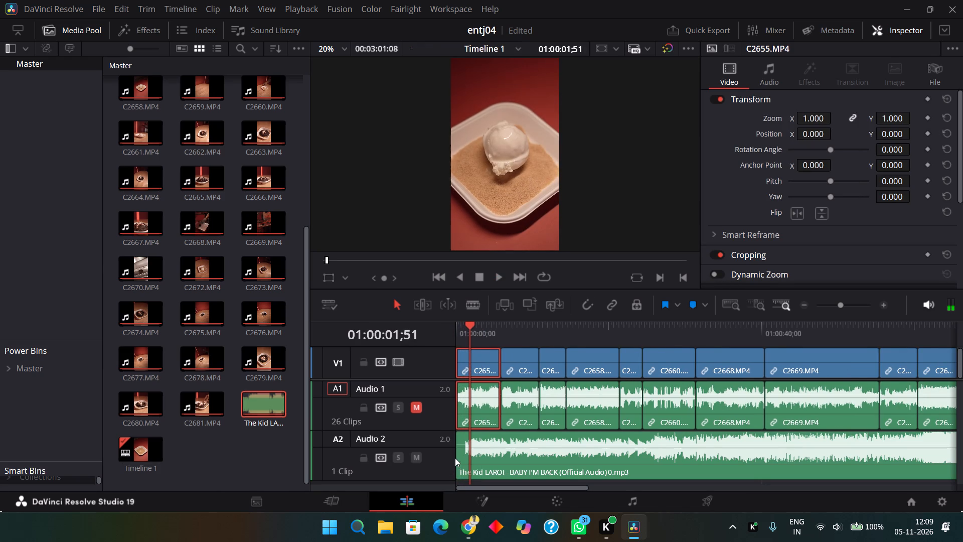
click(455, 457)
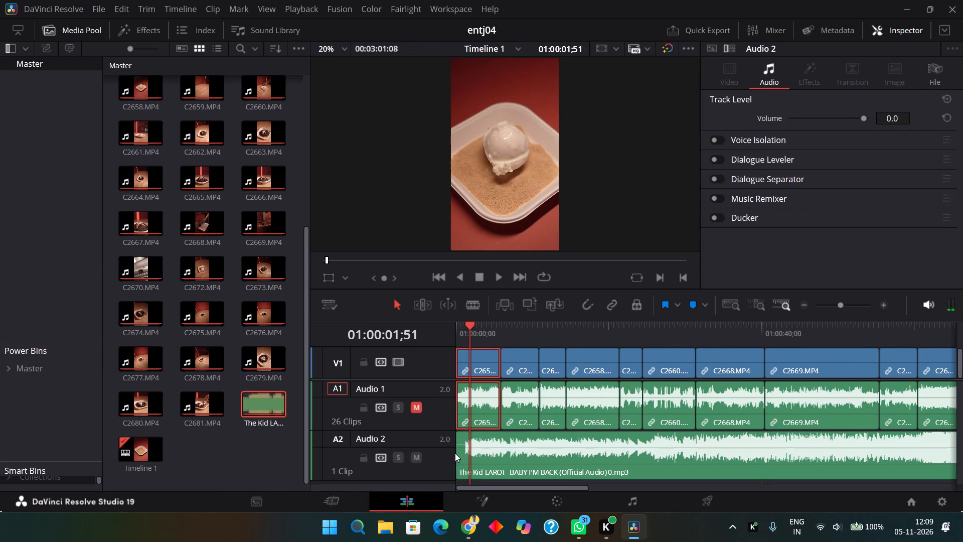
click(468, 452)
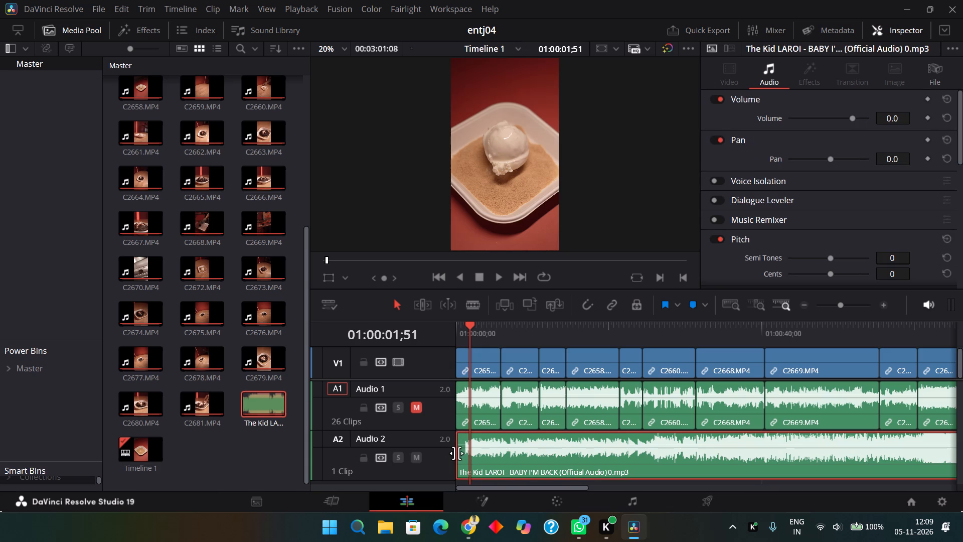
drag(457, 453, 468, 459)
drag(510, 458, 455, 464)
Play the opening from the timeline start to check how the trimmed C2655.MP4 shot fits the music.
drag(470, 319, 369, 351)
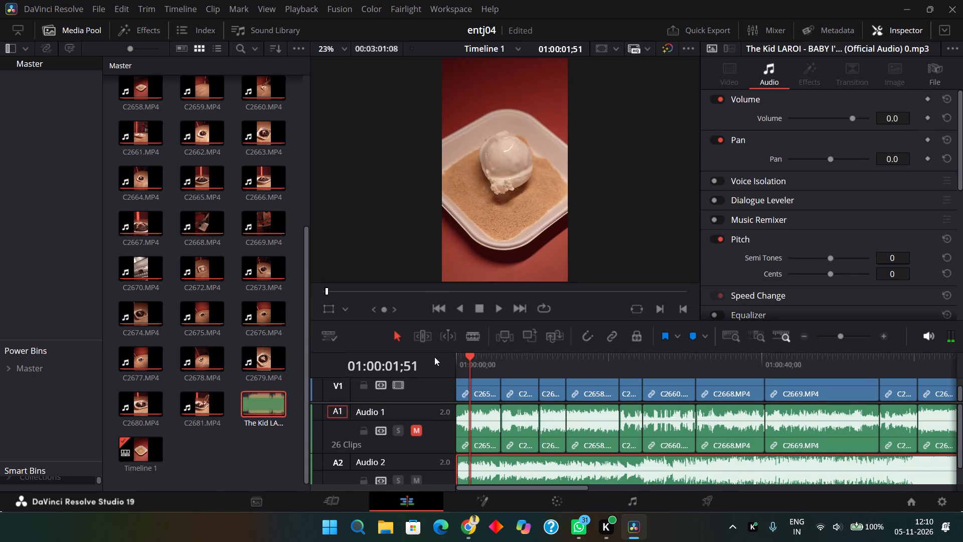
drag(462, 357, 393, 352)
key(space)
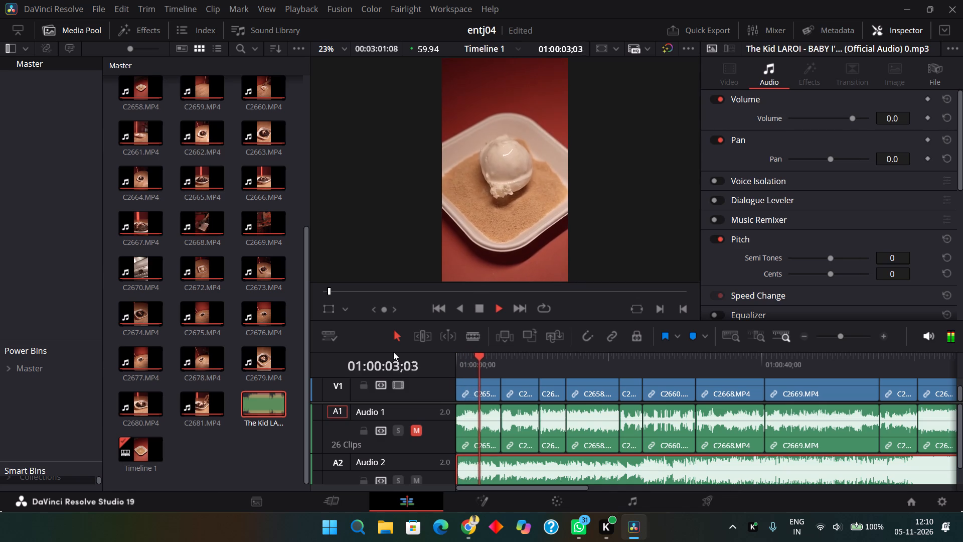
click(466, 359)
key(space)
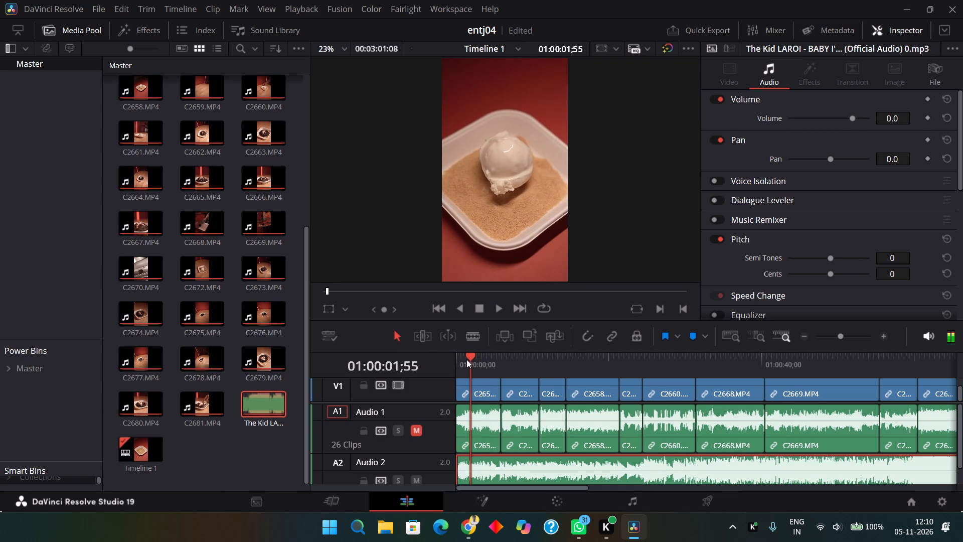
key(Left)
key(Left)
key(Left)
key(Left)
key(Left)
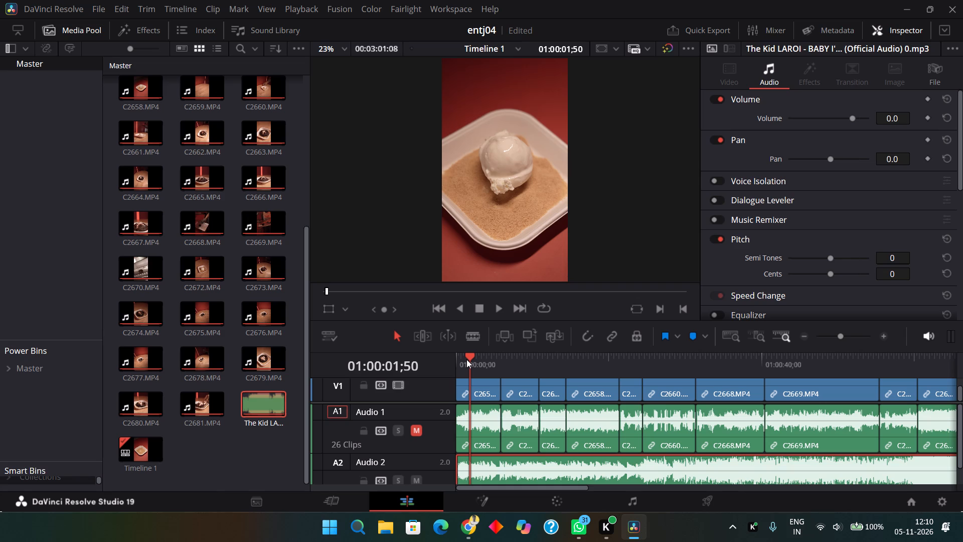
drag(466, 359, 396, 337)
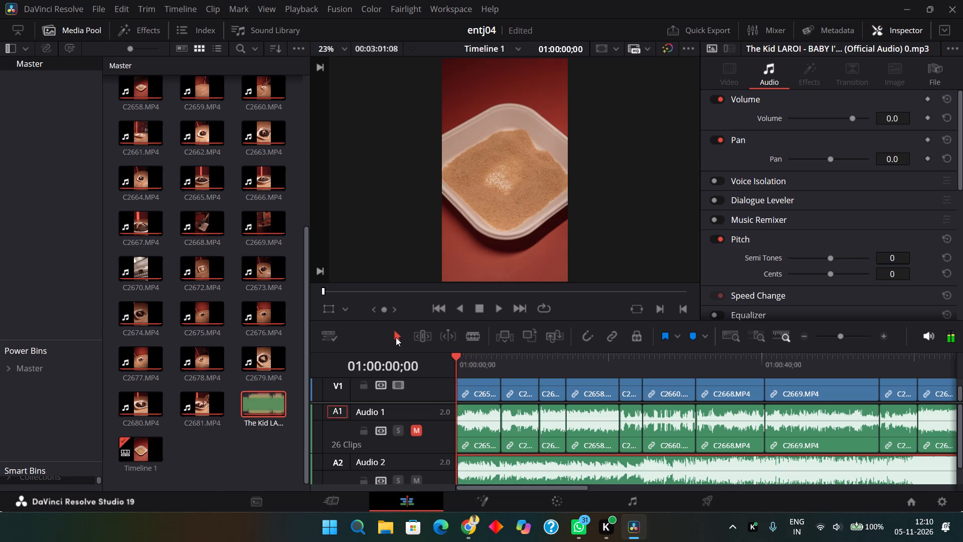
key(space)
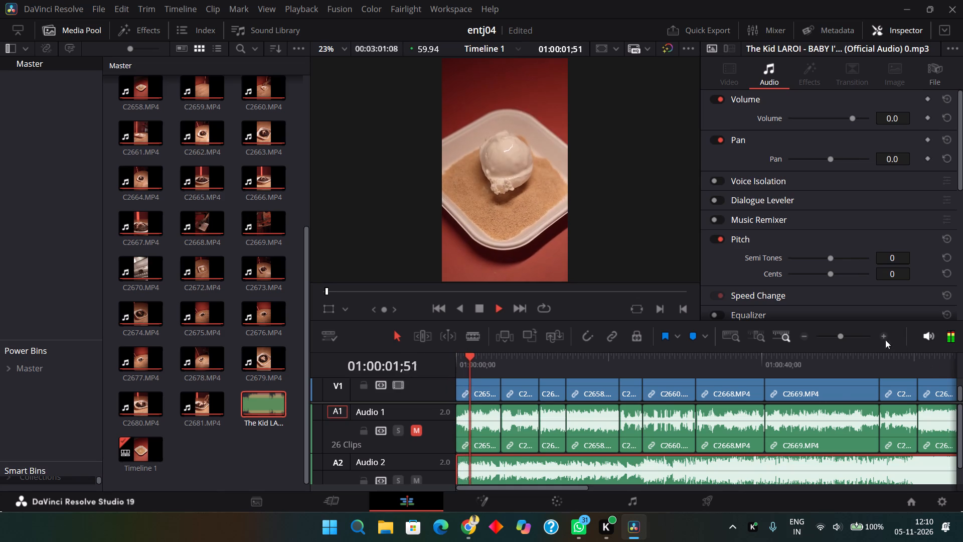
Scrub and play along Timeline 1 to examine the song's sections and find where a suitable part begins.
click(848, 342)
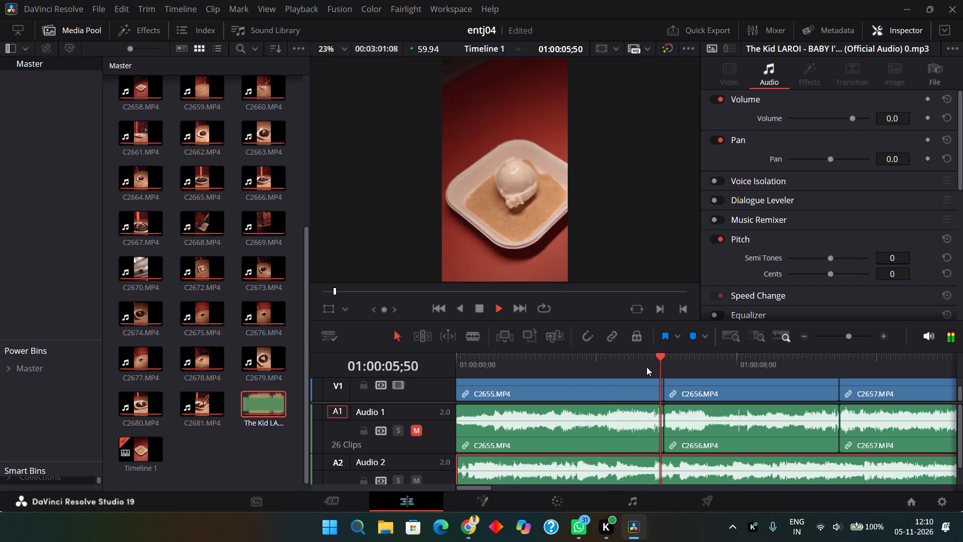
click(476, 363)
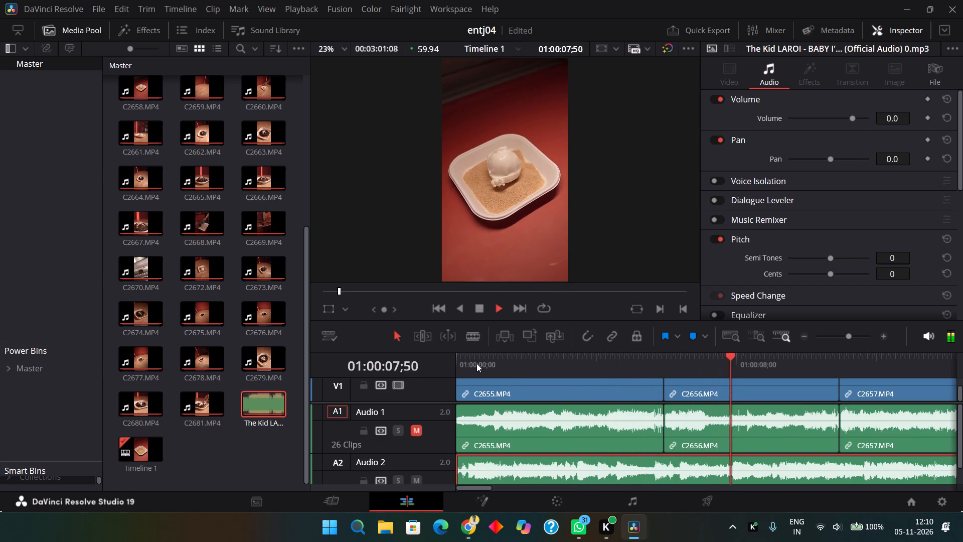
click(847, 336)
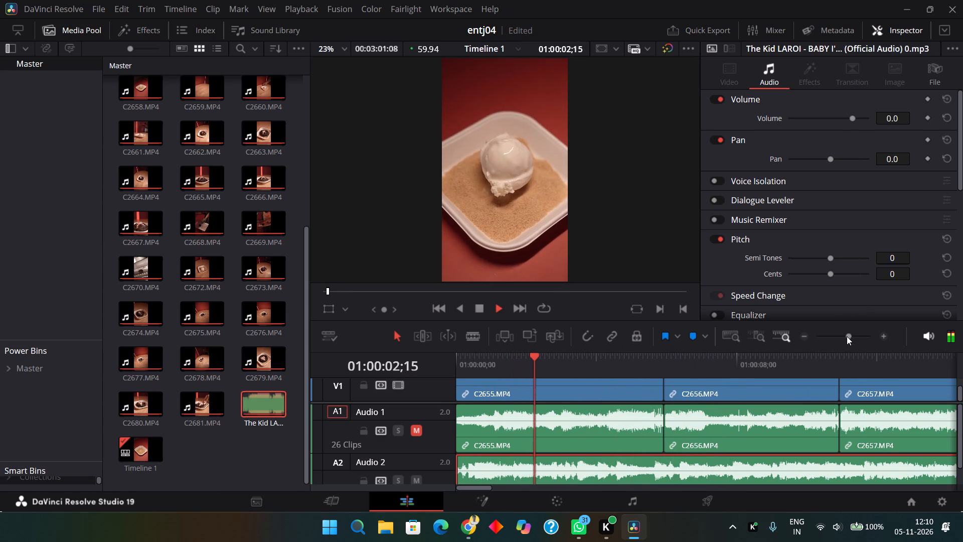
click(843, 339)
click(737, 357)
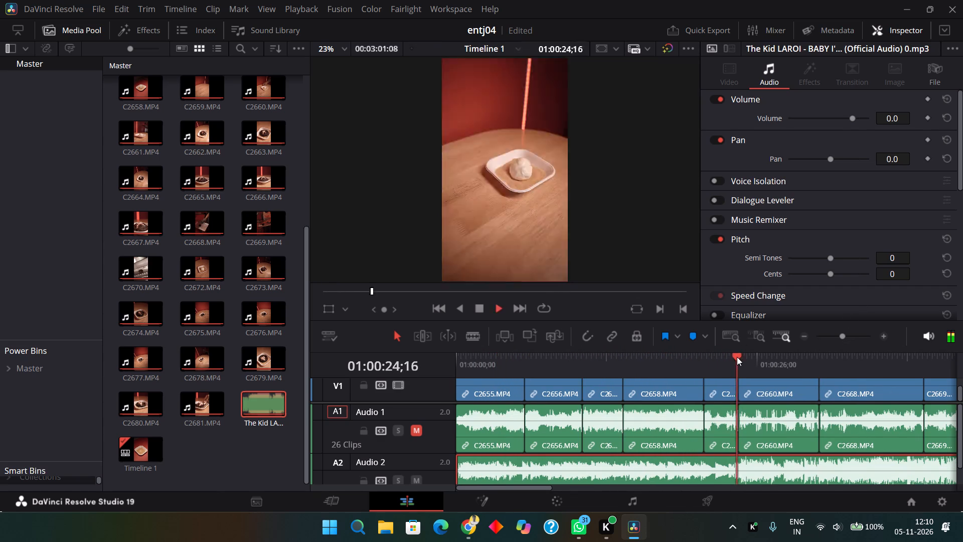
click(835, 335)
click(642, 361)
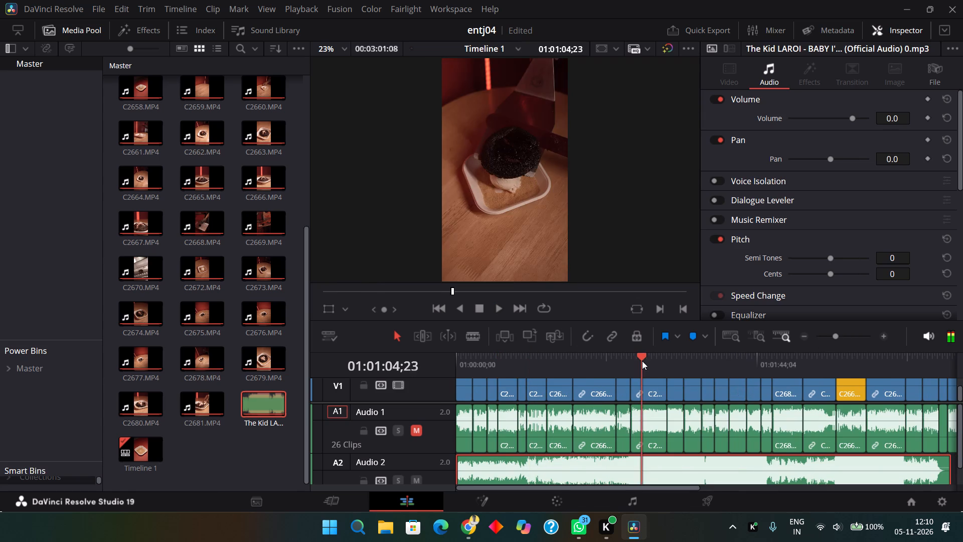
click(667, 361)
click(688, 362)
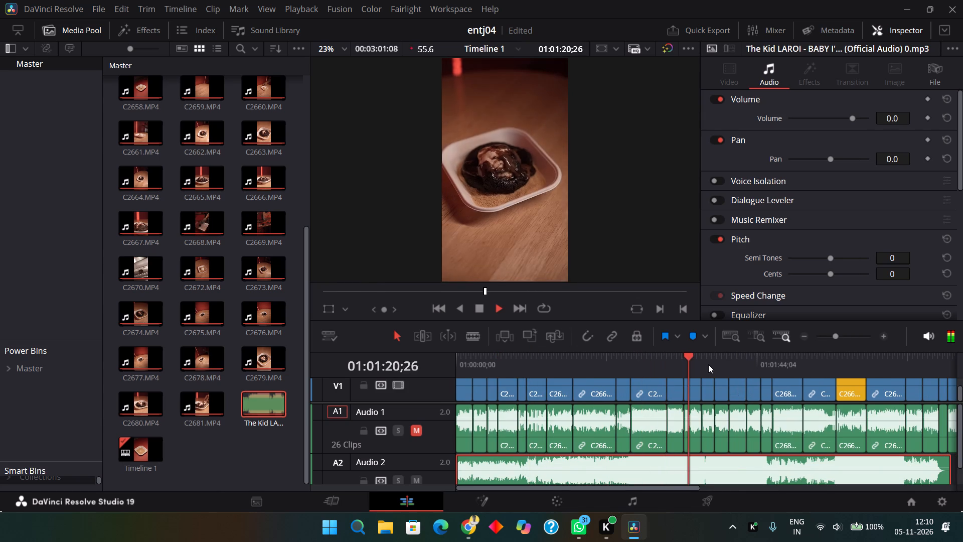
click(708, 364)
click(684, 364)
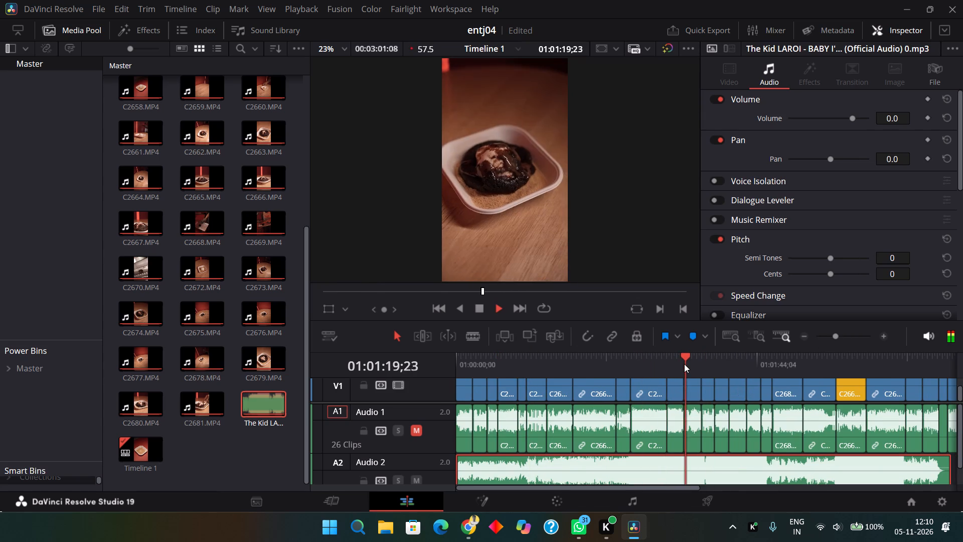
click(773, 374)
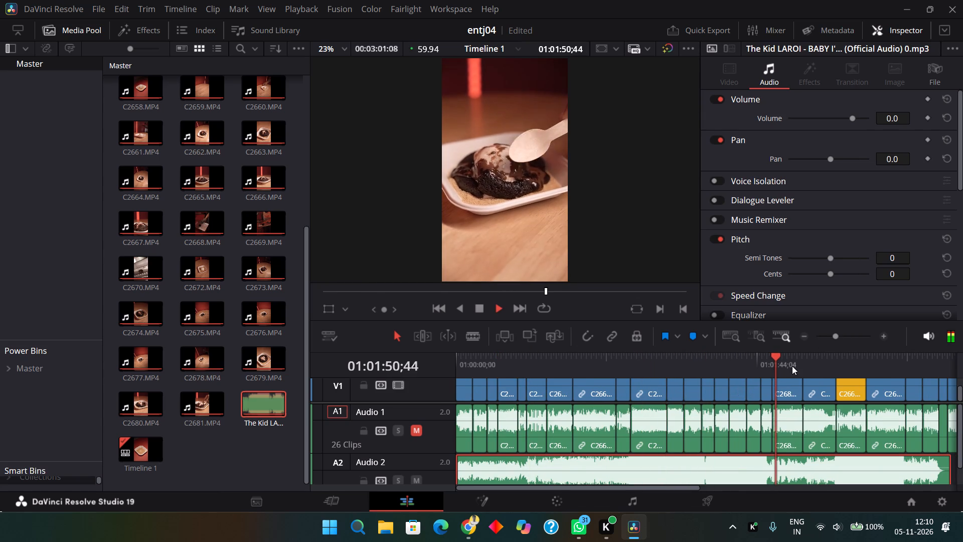
click(760, 362)
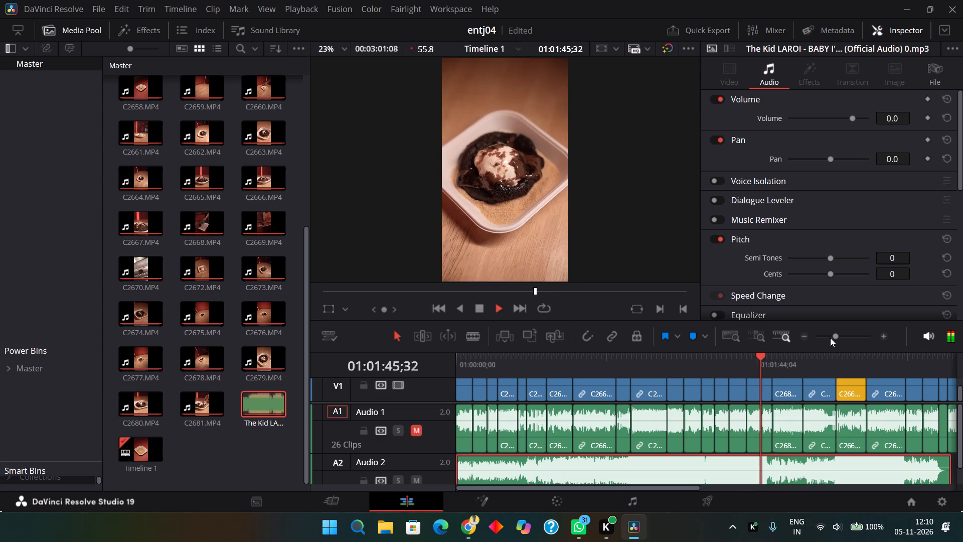
click(842, 340)
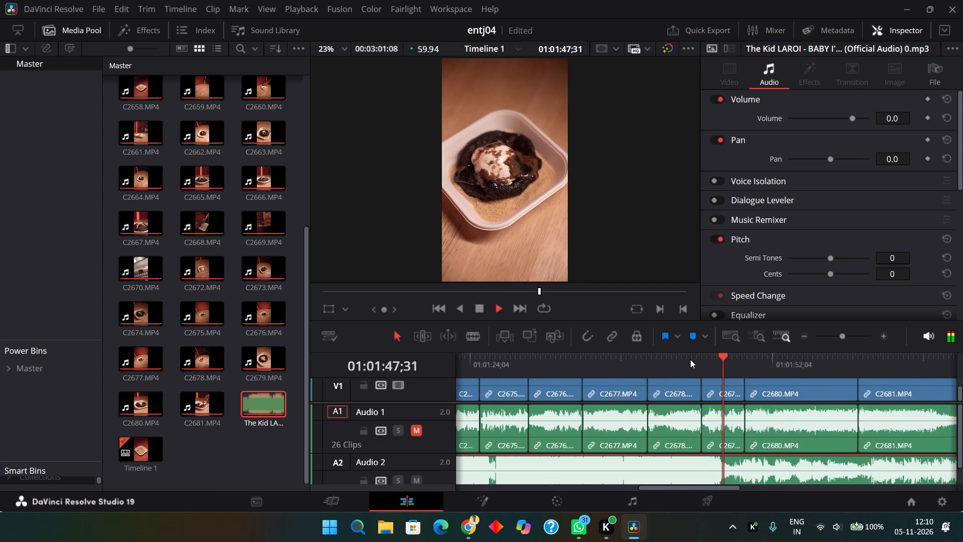
Trim away everything before 01:01:45;43 from the song on Audio 2 and the video clips, closing the gap.
click(674, 364)
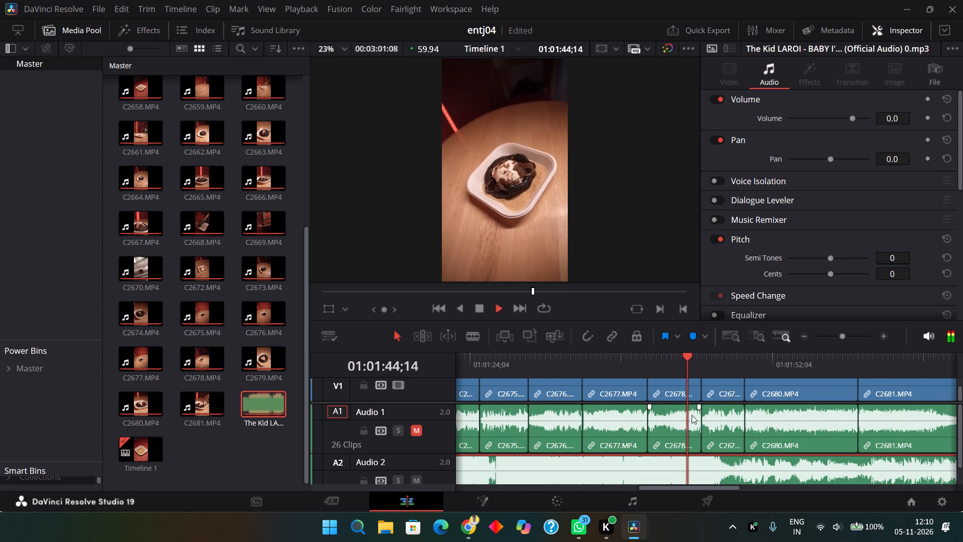
click(690, 466)
key(space)
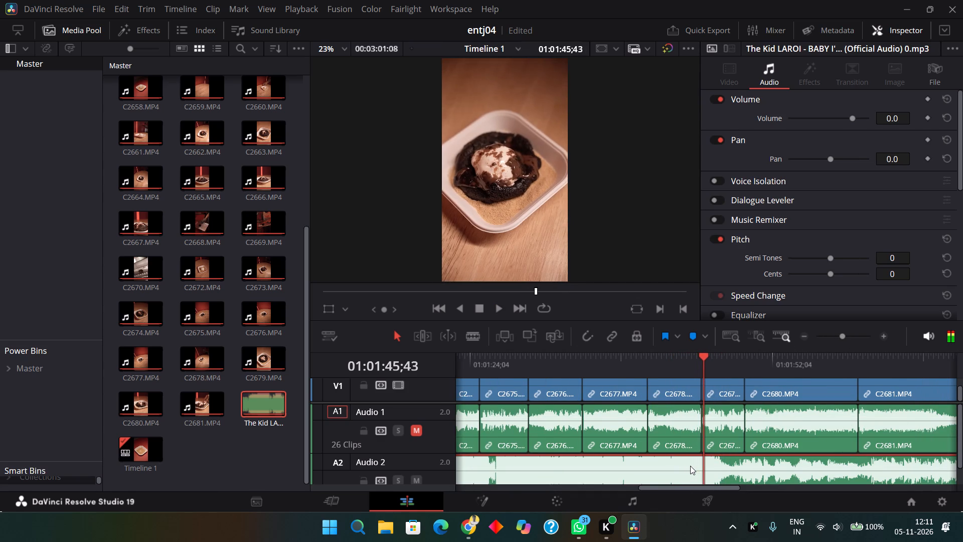
key(3)
Play the new opening and trim the song and clips again at 01:00:02;07, closing the gap.
key(space)
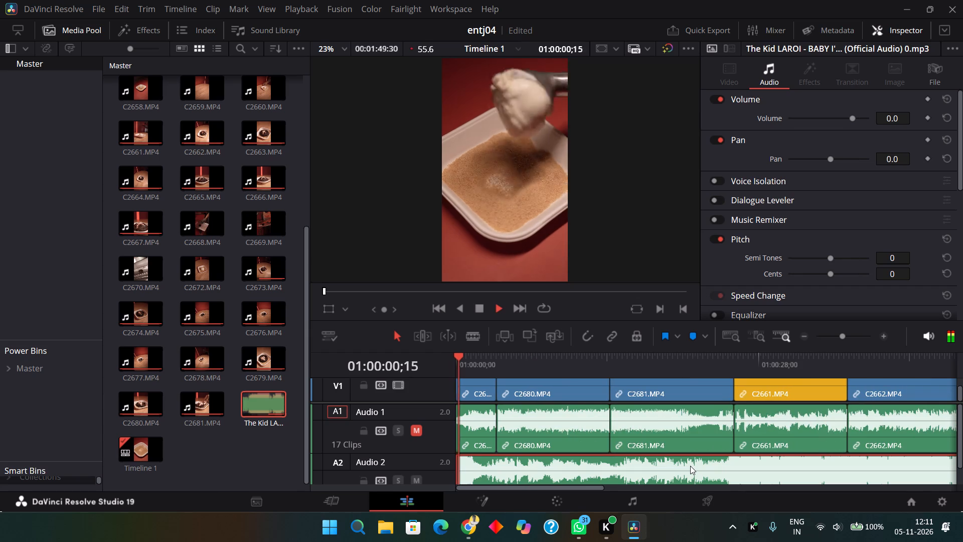
key(space)
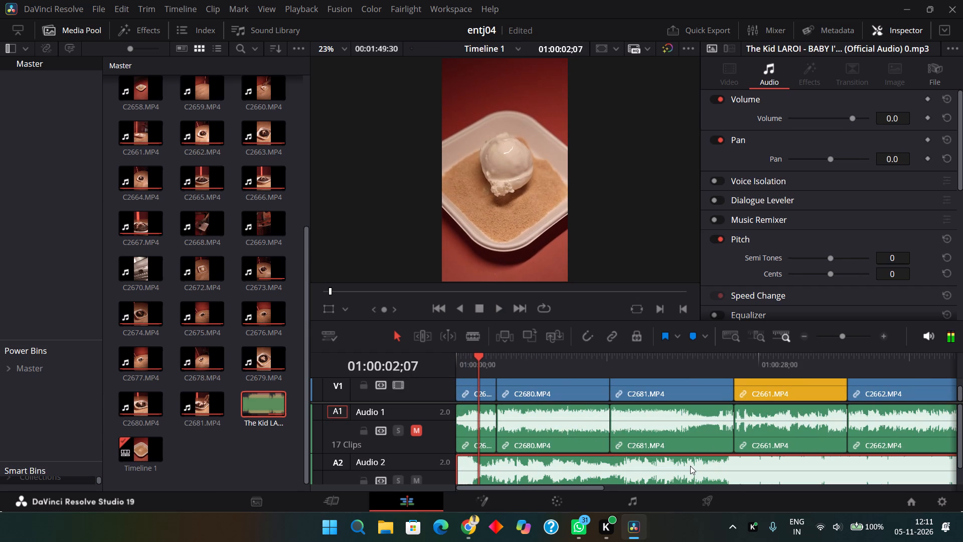
key(3)
Play the trimmed opening against the song to check how the first shots fit the music.
key(space)
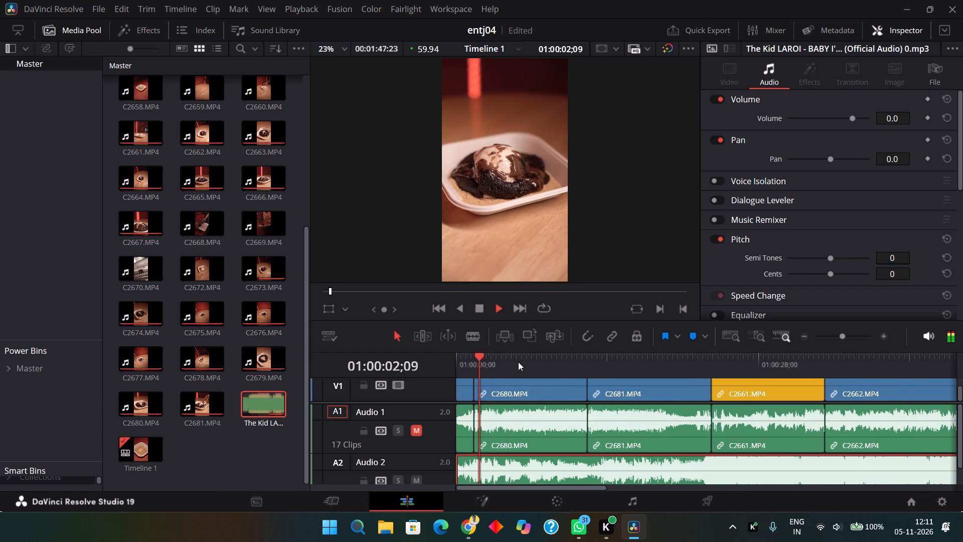
key(space)
key(space)
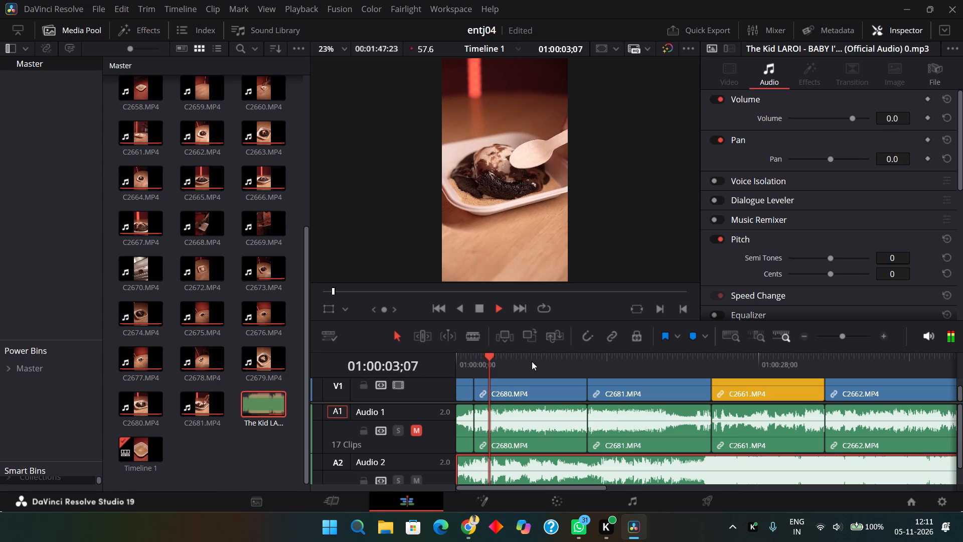
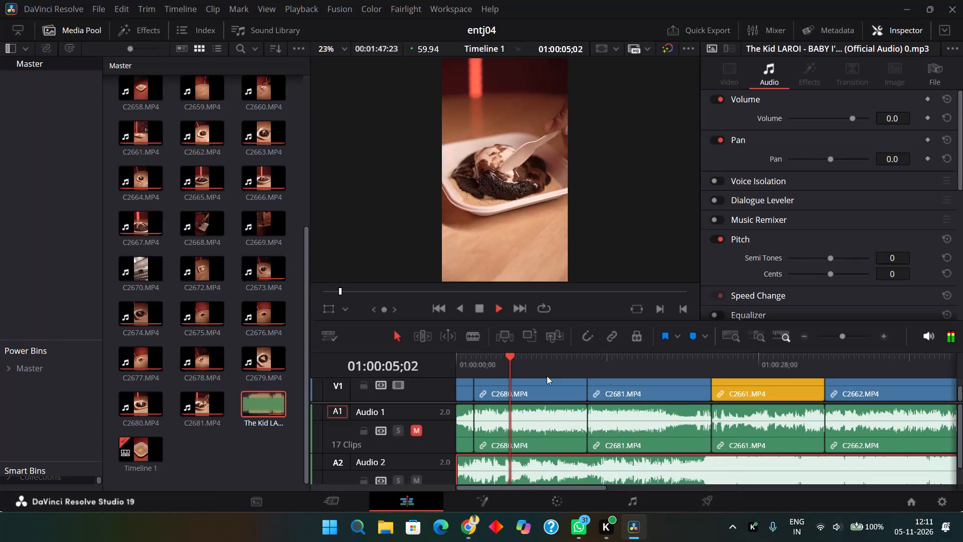
Scrub and play through the trimmed timeline to examine where the song's sections change.
click(635, 371)
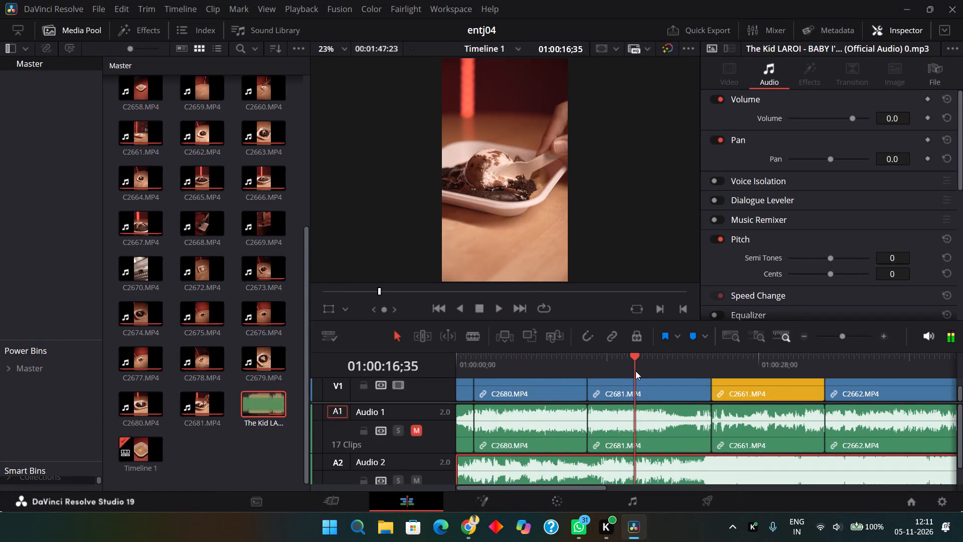
scroll(635, 371, left, 1)
click(635, 371)
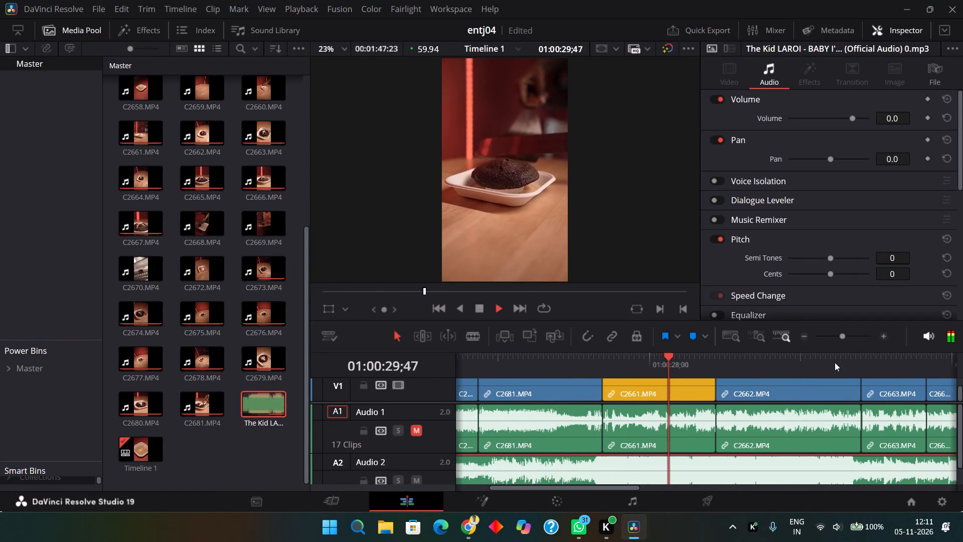
click(835, 362)
scroll(835, 362, left, 1)
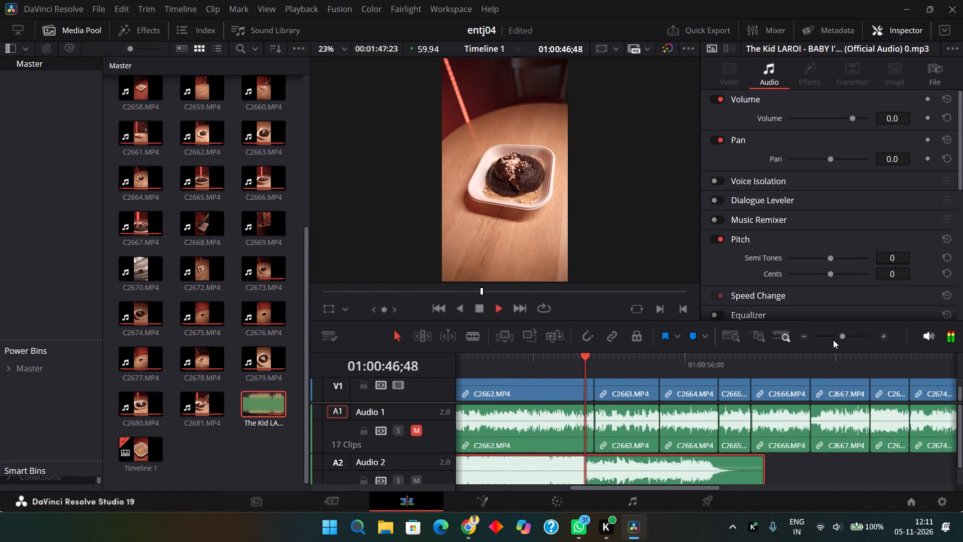
click(834, 336)
click(518, 362)
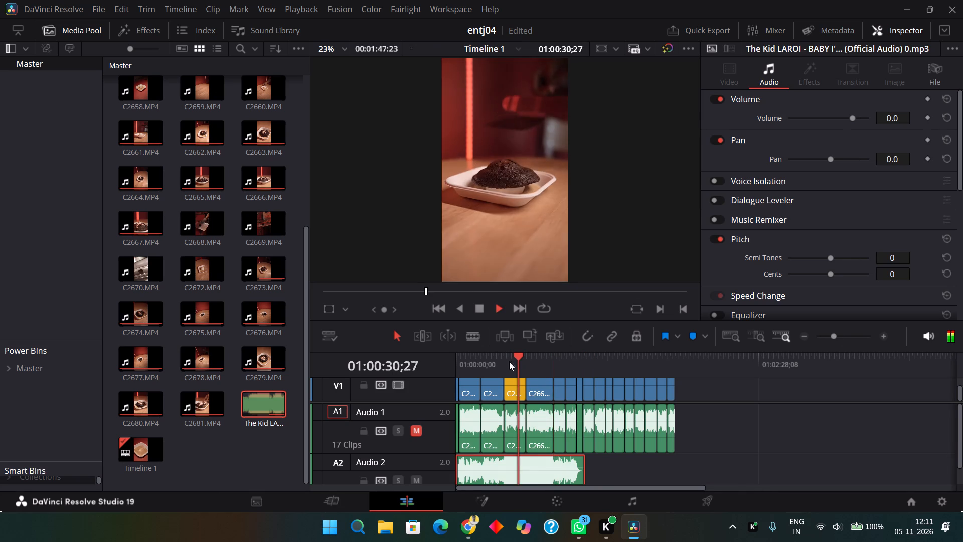
click(486, 361)
click(502, 361)
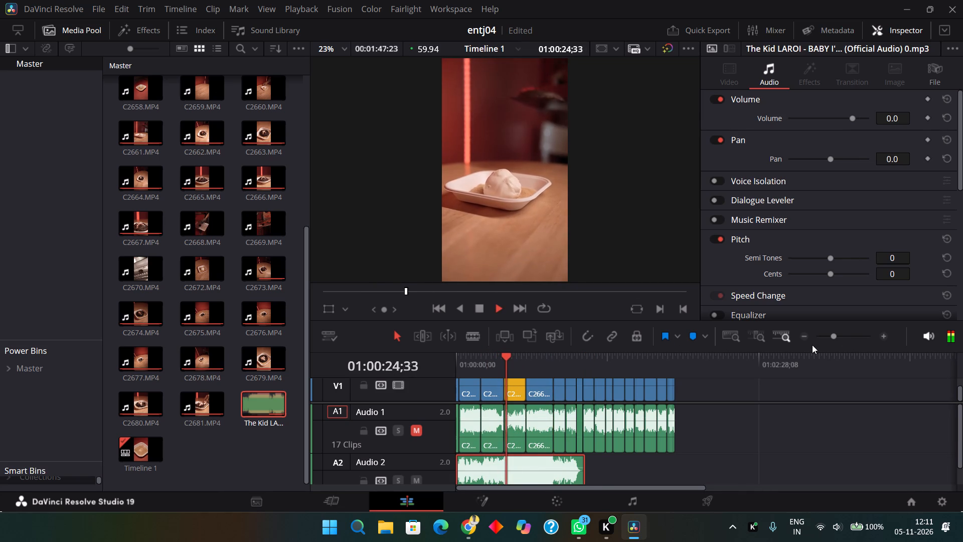
click(839, 337)
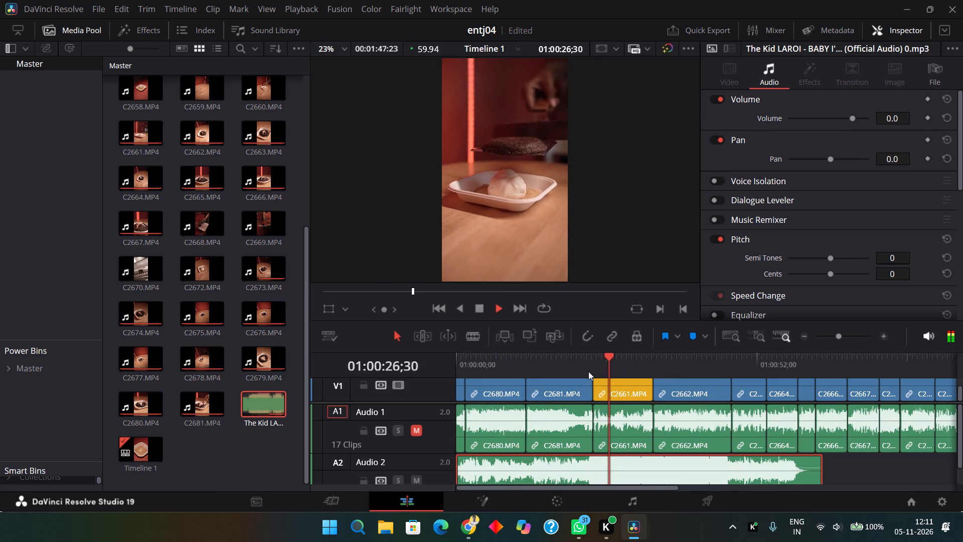
click(586, 354)
key(space)
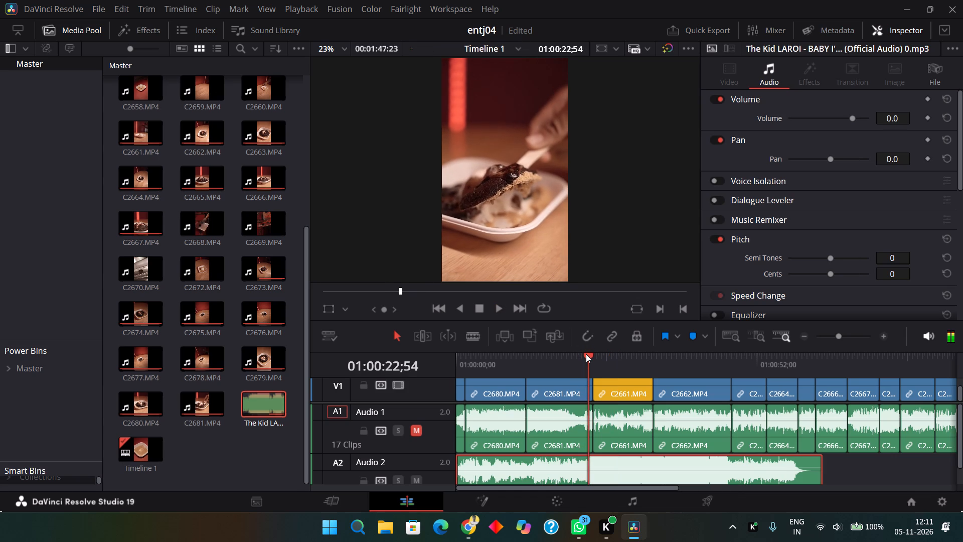
Undo the earlier gap-closing trims so the video clips and song return to their full timeline layout.
key(3)
key(ctrl+z)
key(ctrl+z)
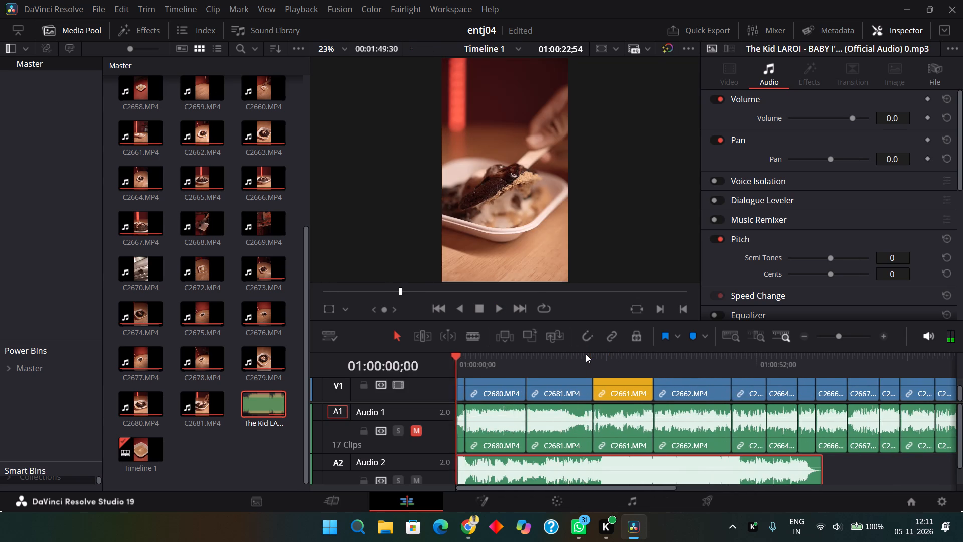
key(ctrl+z)
Delete only the song's portion before 01:01:45;43 on Audio 2, keeping the video clips and leaving the gap open.
key(ctrl+b)
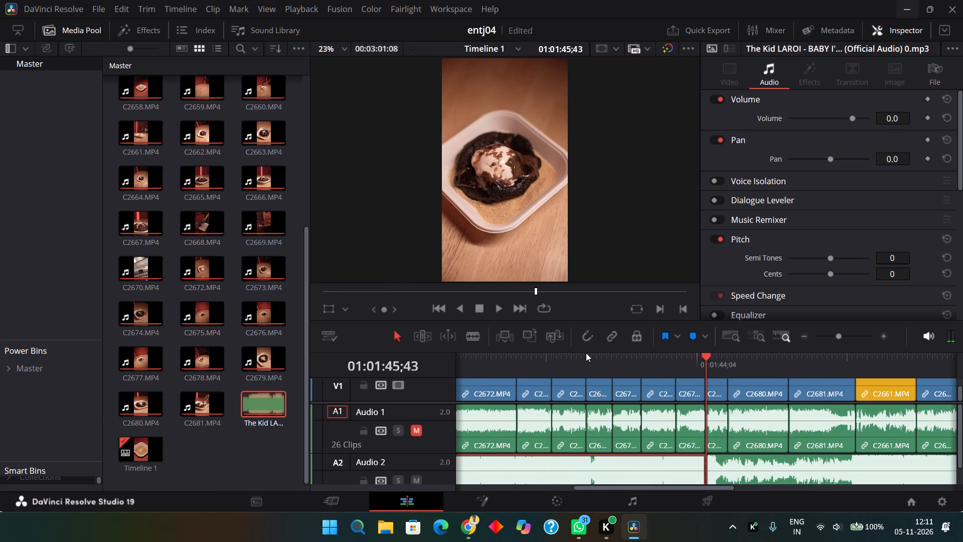
key(backslash)
key(BackSpace)
Play on through the song, split it at 01:02:11;04 and delete the part before the cut.
key(space)
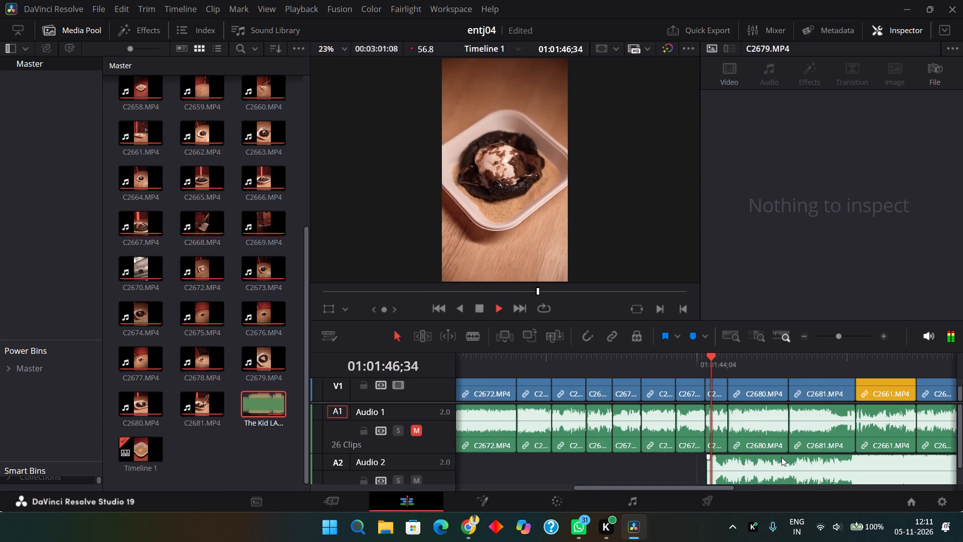
scroll(819, 437, left, 1)
key(space)
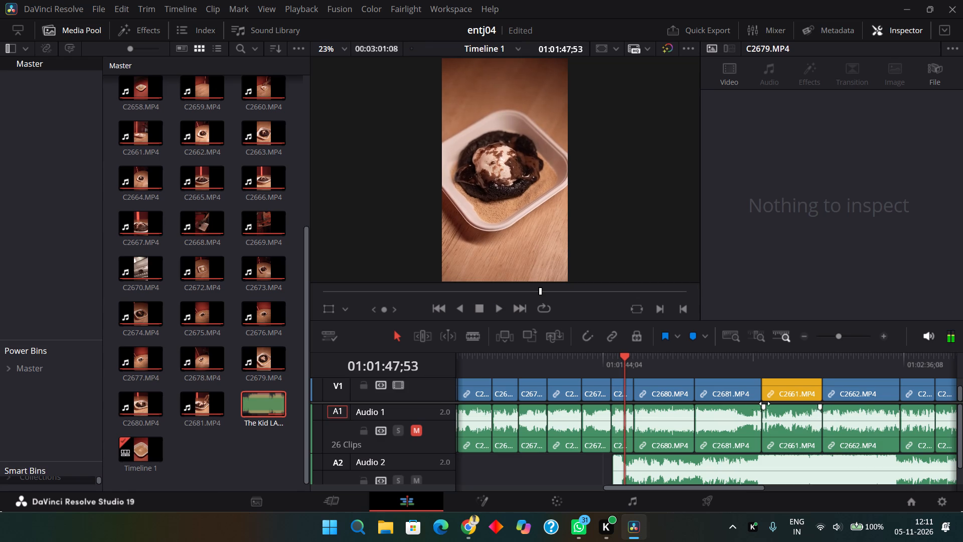
click(788, 377)
scroll(788, 377, left, 1)
key(space)
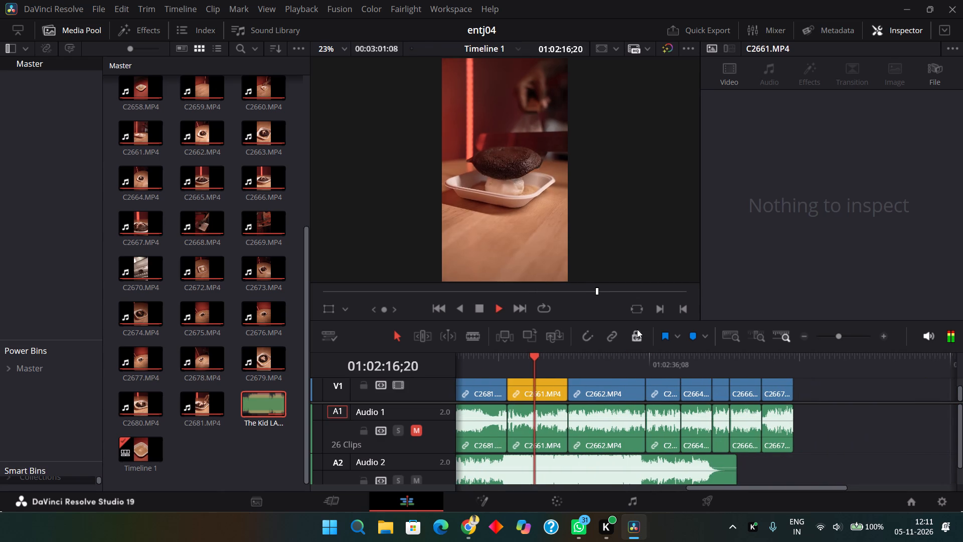
click(502, 358)
key(space)
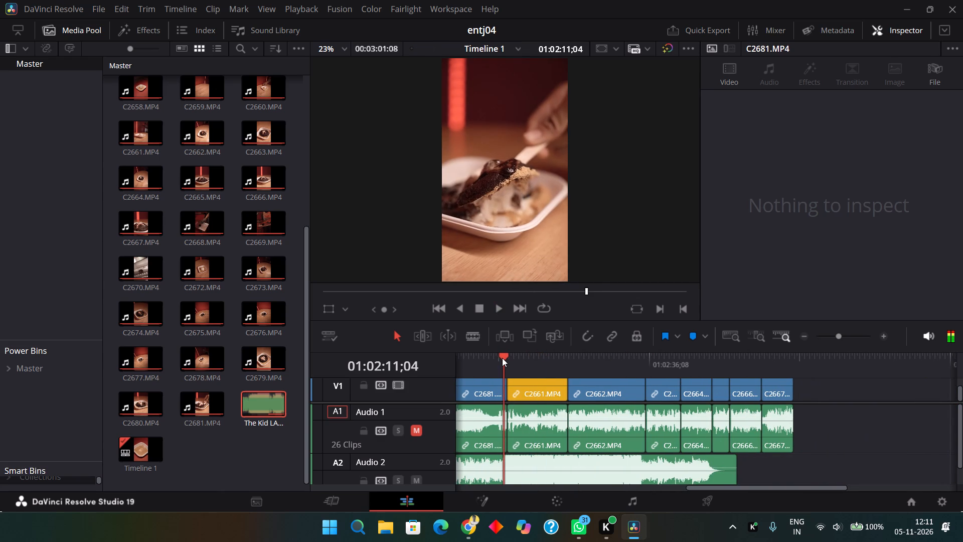
click(552, 481)
key(ctrl+b)
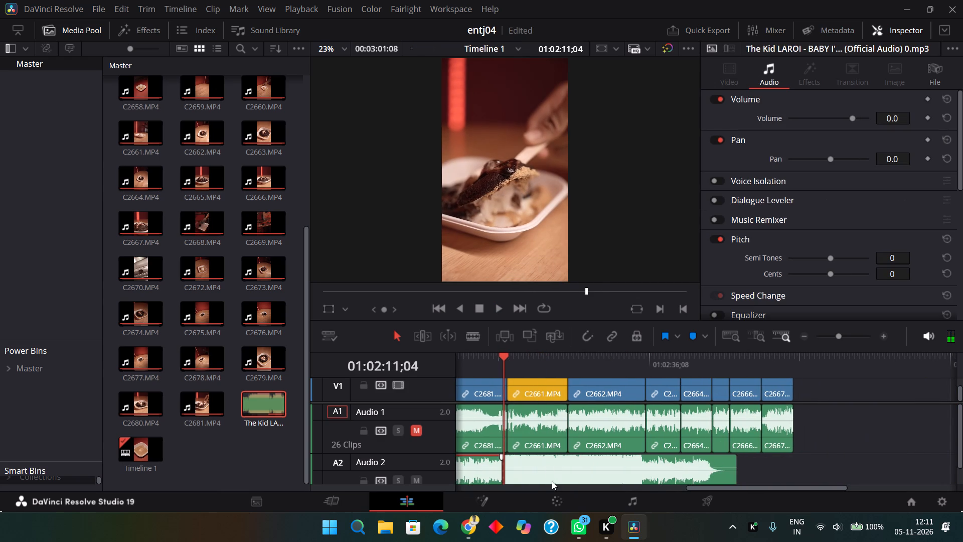
key(BackSpace)
Move the remaining song section to the start of the timeline on Audio 3.
drag(552, 481, 444, 483)
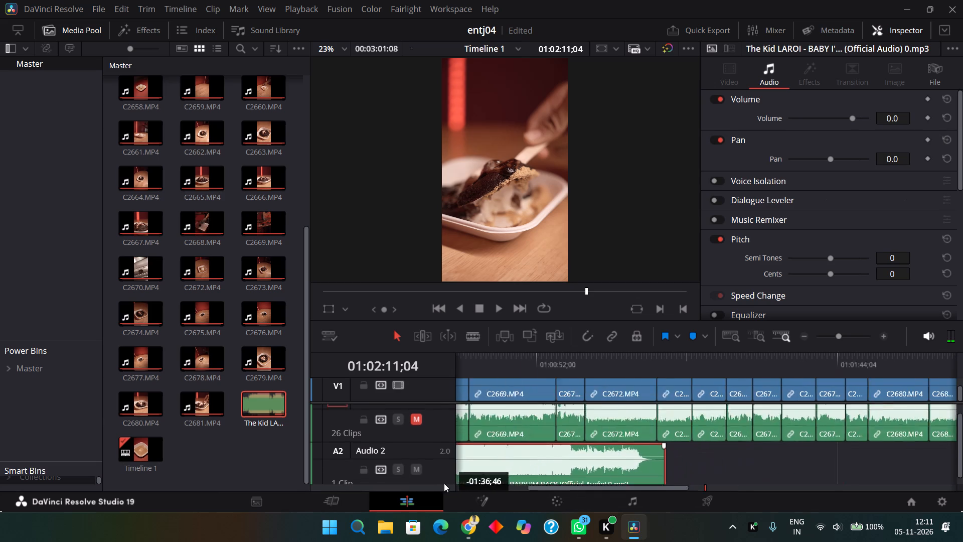
drag(444, 483, 424, 484)
scroll(528, 481, down, 1)
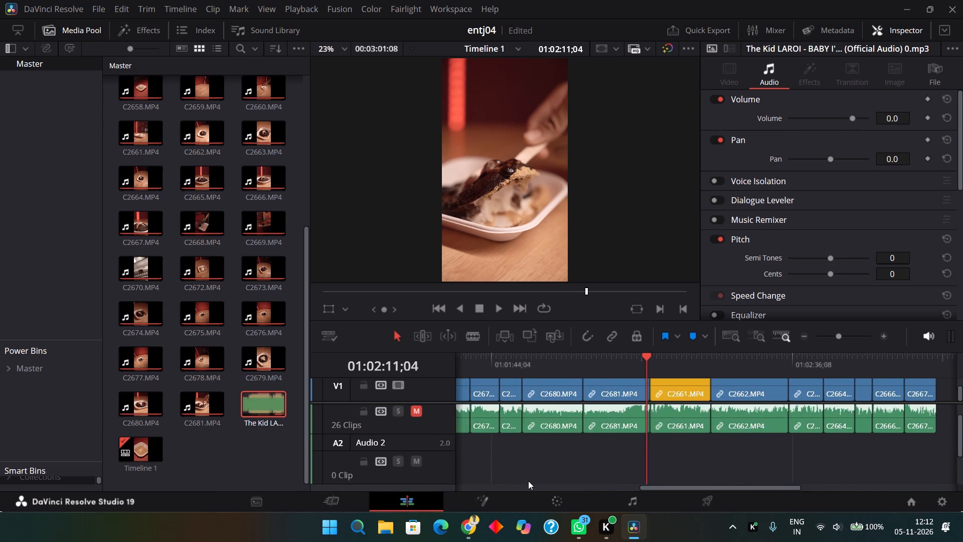
scroll(528, 481, down, 1)
click(528, 481)
Play and scrub from the start to examine how the moved song section runs against the clips.
drag(494, 367, 356, 354)
key(space)
key(space)
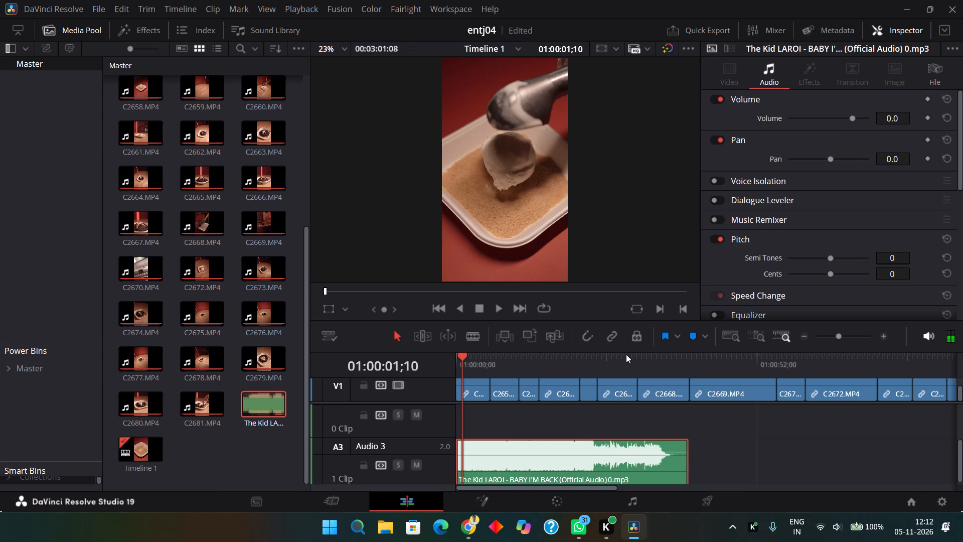
key(space)
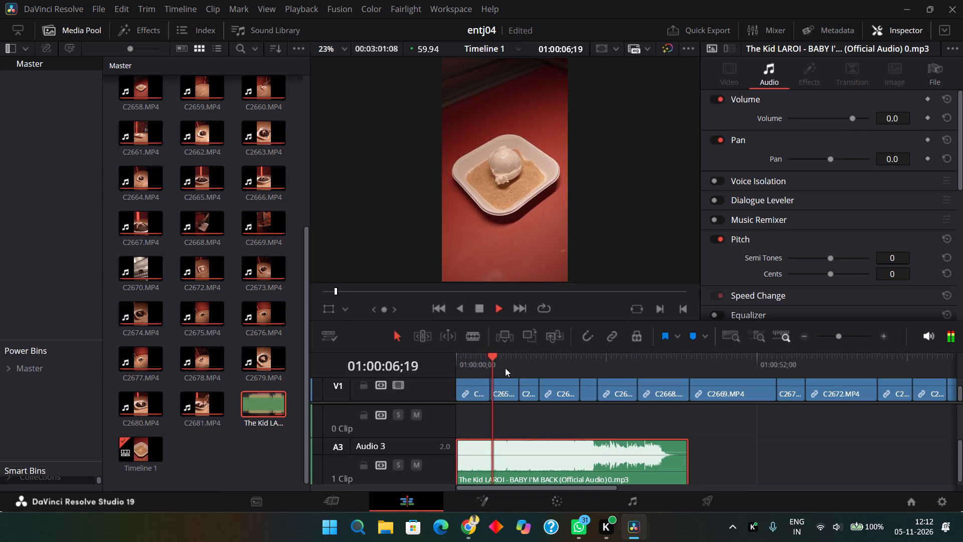
click(531, 364)
click(552, 363)
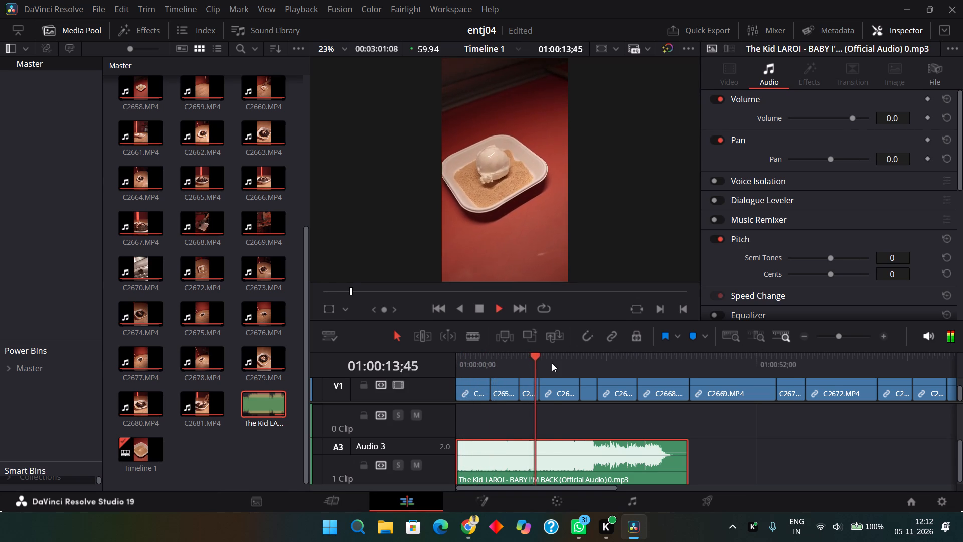
click(574, 375)
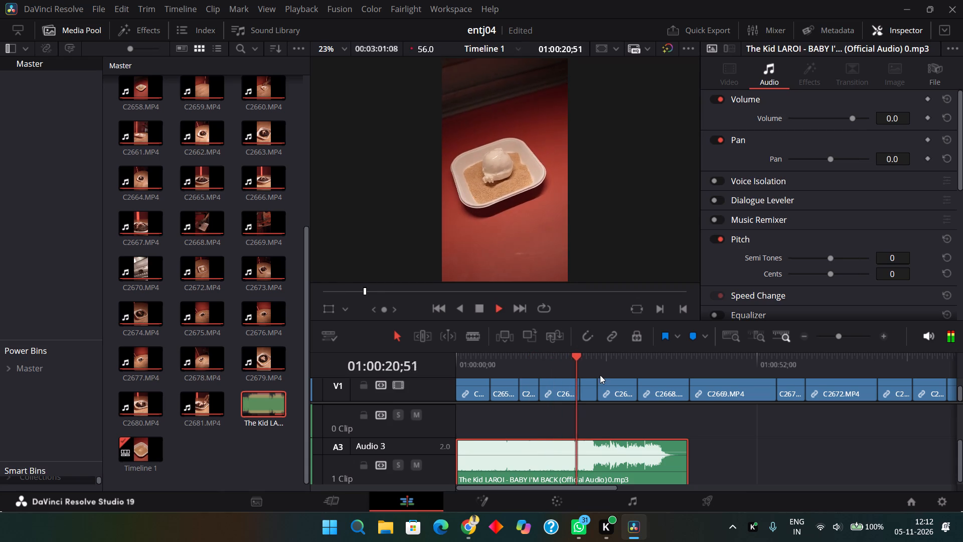
click(600, 375)
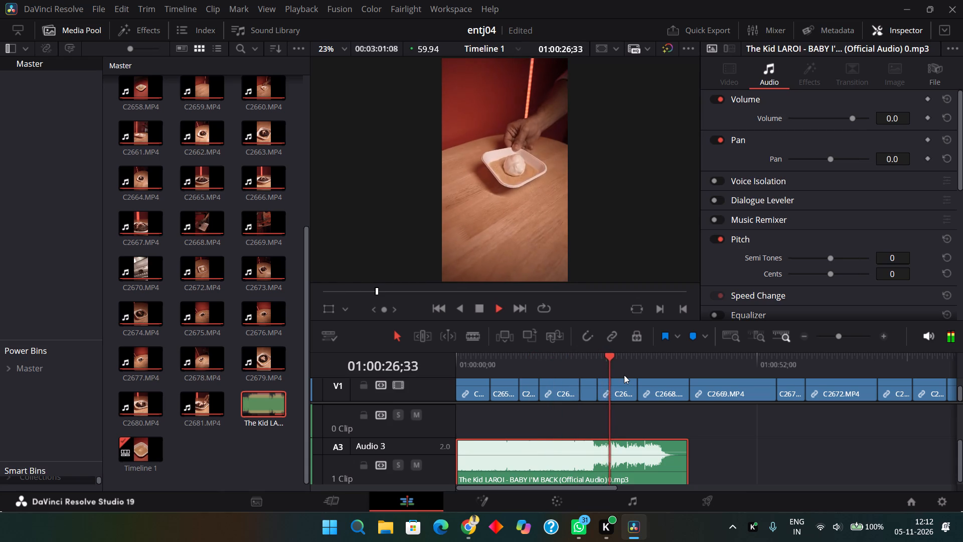
click(654, 371)
key(space)
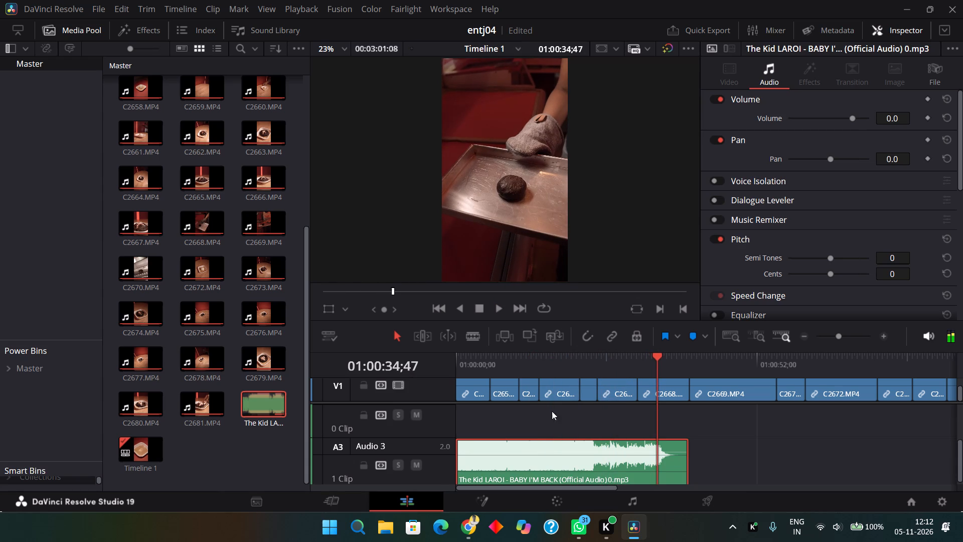
Ripple-delete the first four video clips with their linked audio so the timeline starts at C2659.MP4.
drag(457, 415, 626, 396)
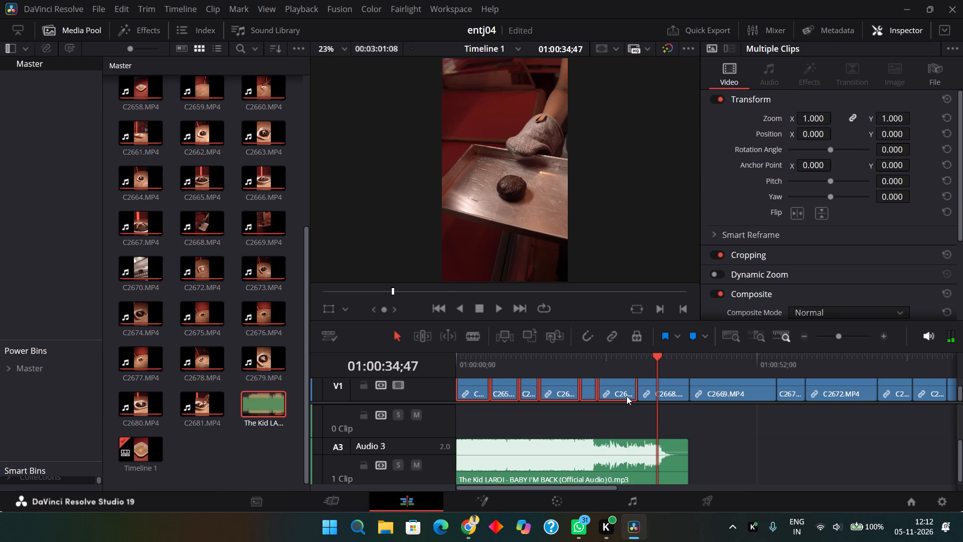
click(607, 374)
click(588, 372)
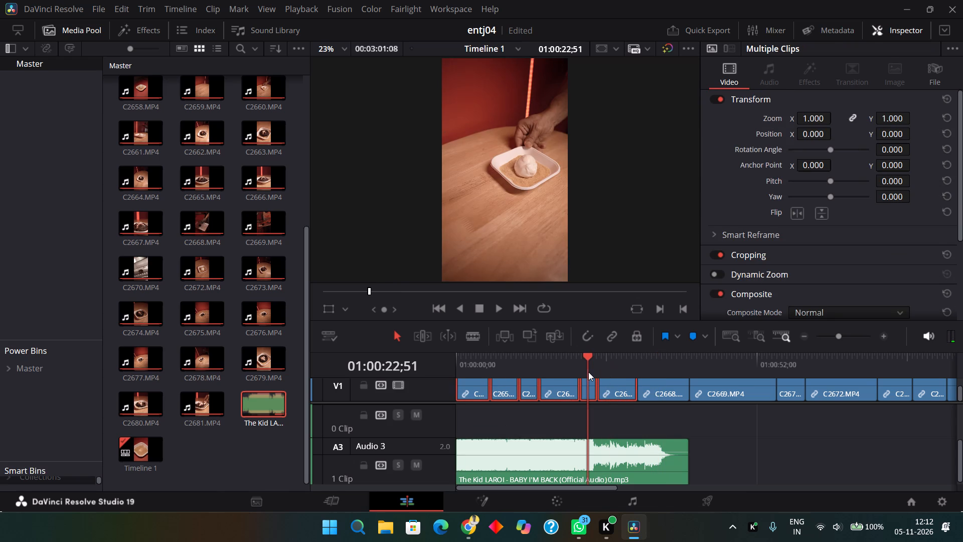
click(497, 444)
drag(462, 421, 567, 386)
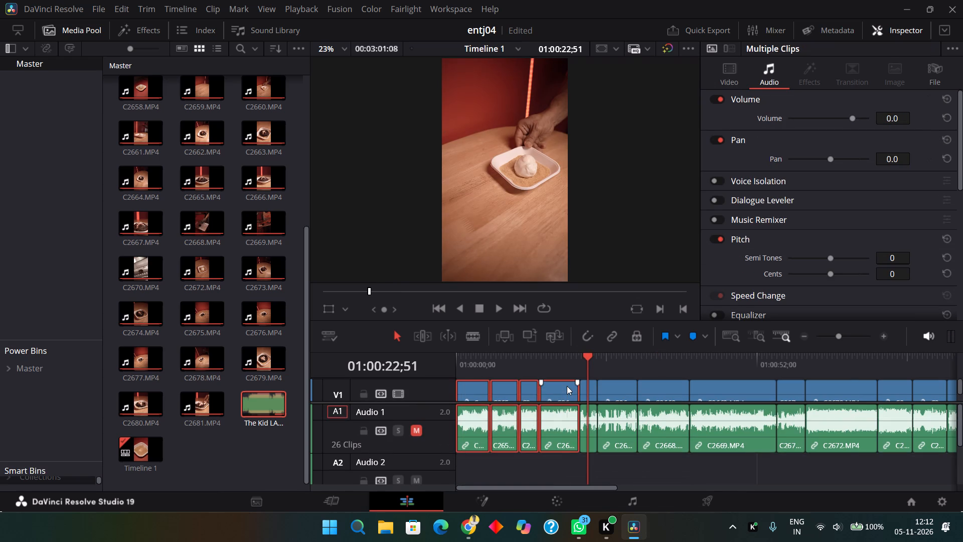
key(Delete)
Play the new opening and ripple-delete the C2659.MP4 clip so C2660.MP4 comes first.
key(space)
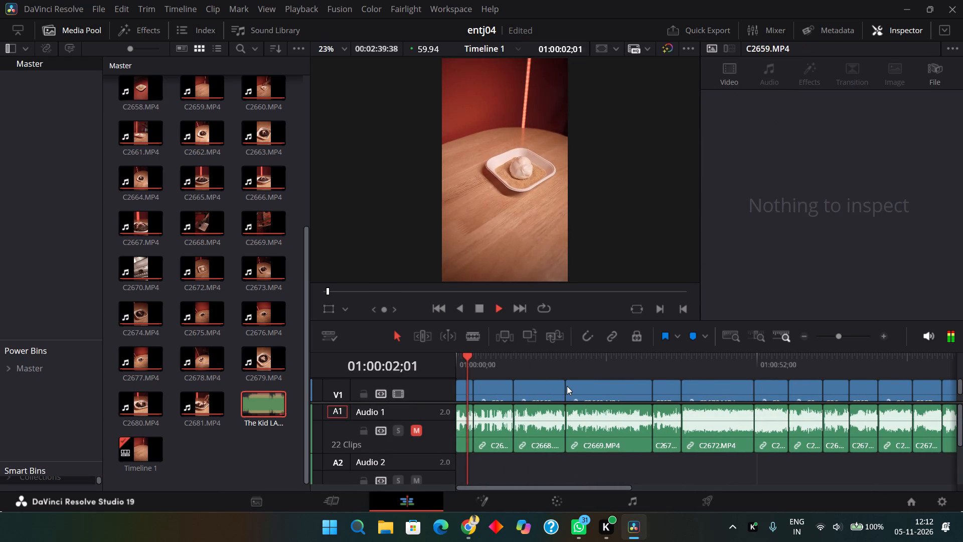
click(849, 338)
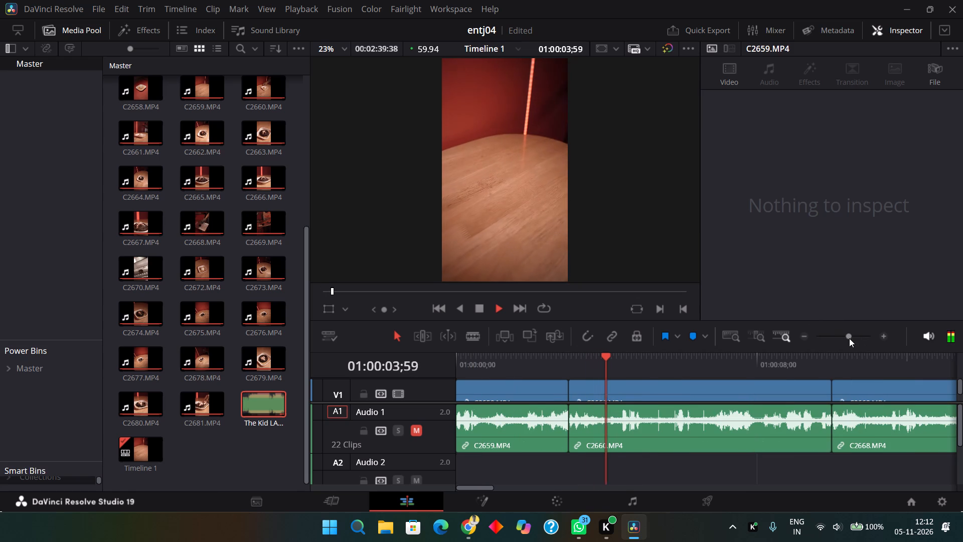
key(space)
drag(536, 460, 519, 397)
key(Delete)
Play C2660.MP4 from the start and ripple-trim its end with the linked audio at about 01:00:02;40.
key(space)
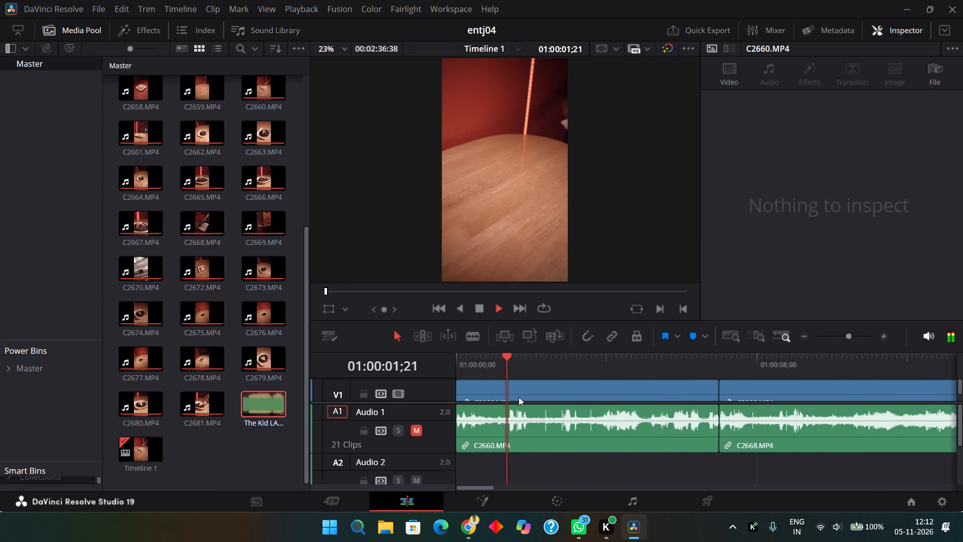
key(space)
click(512, 366)
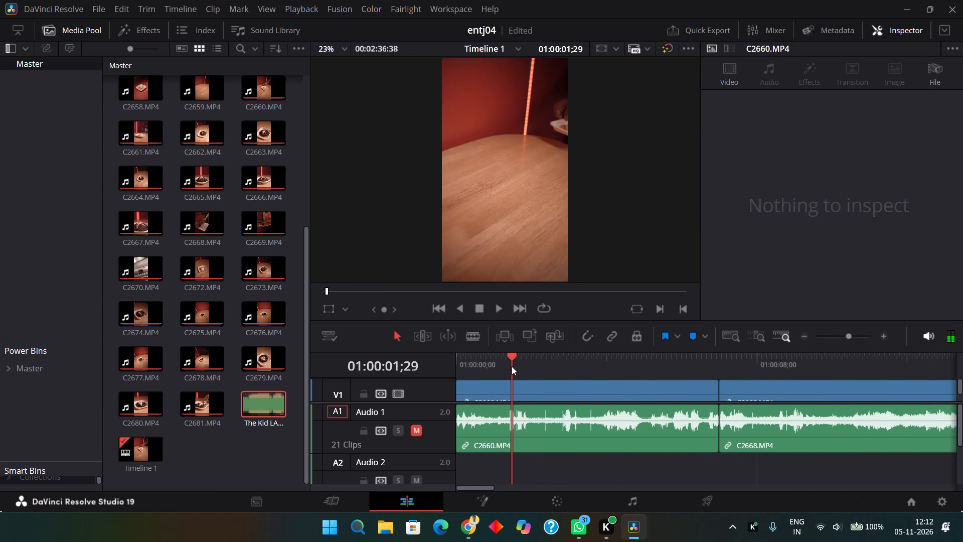
click(519, 412)
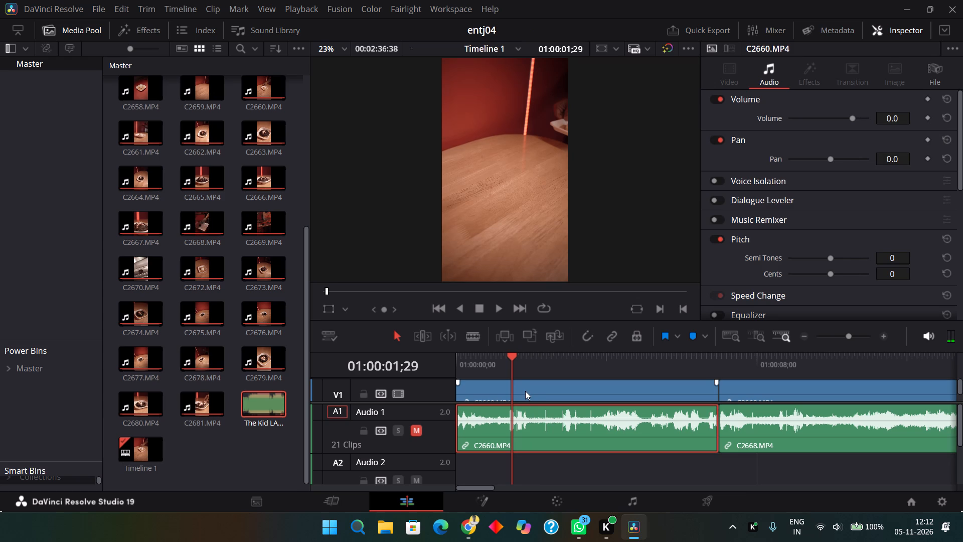
shift+click(525, 391)
click(470, 360)
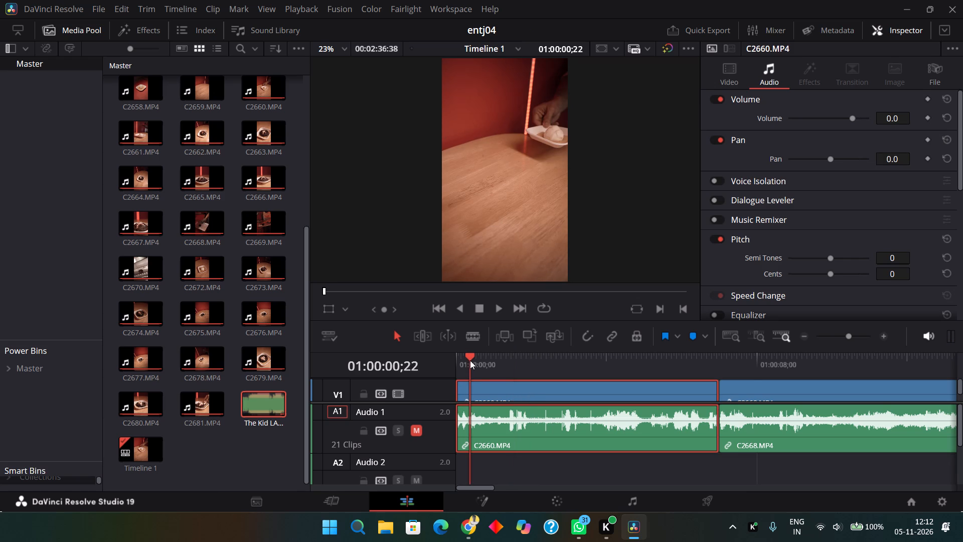
drag(470, 360, 397, 355)
key(space)
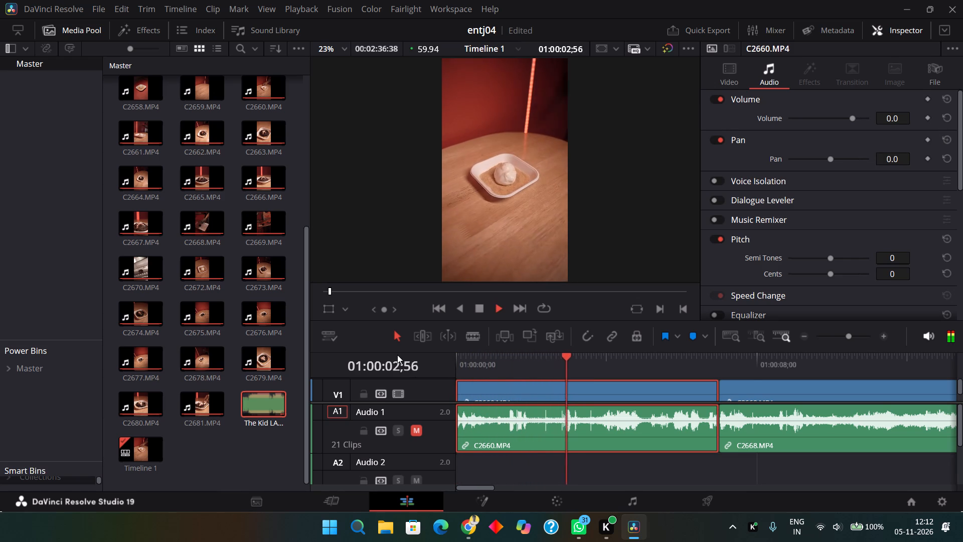
click(687, 356)
click(507, 356)
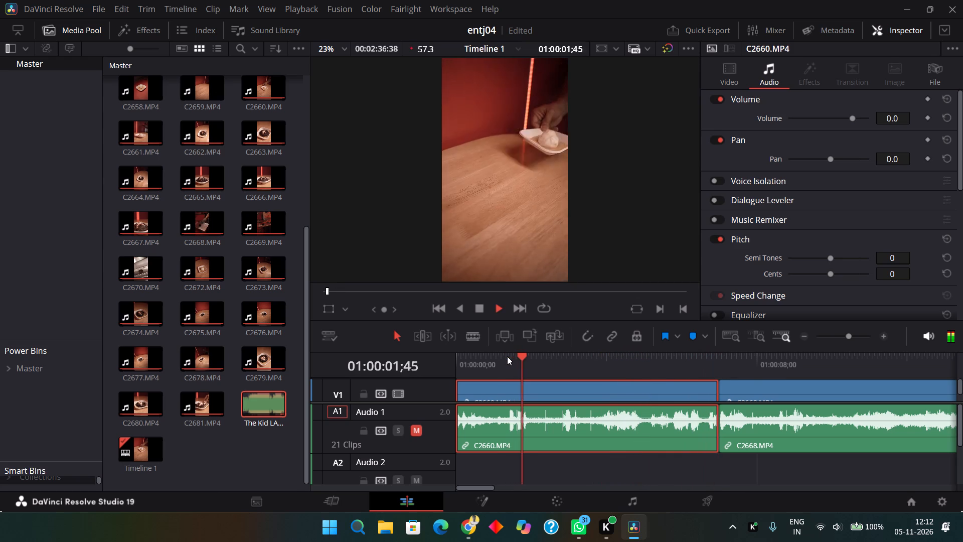
key(space)
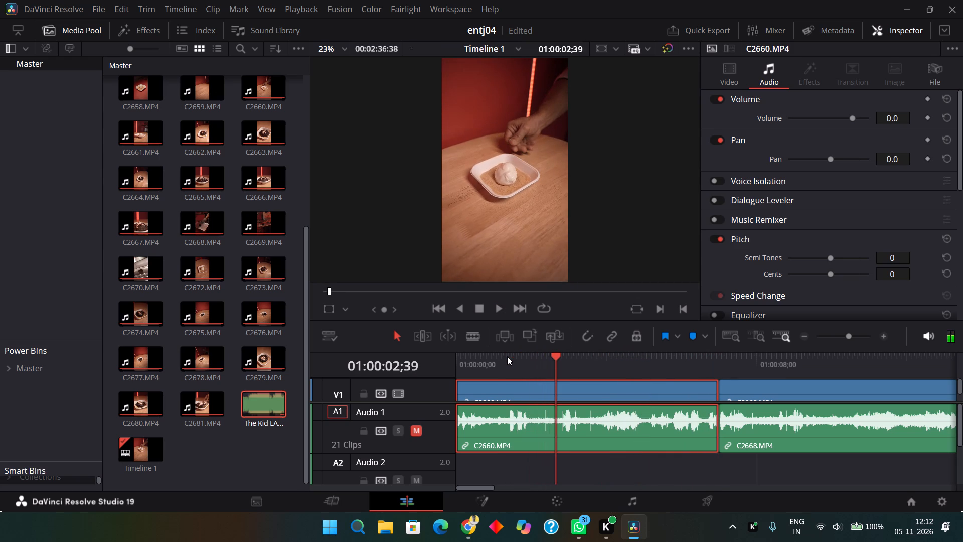
double_click(507, 356)
key(space)
key(space)
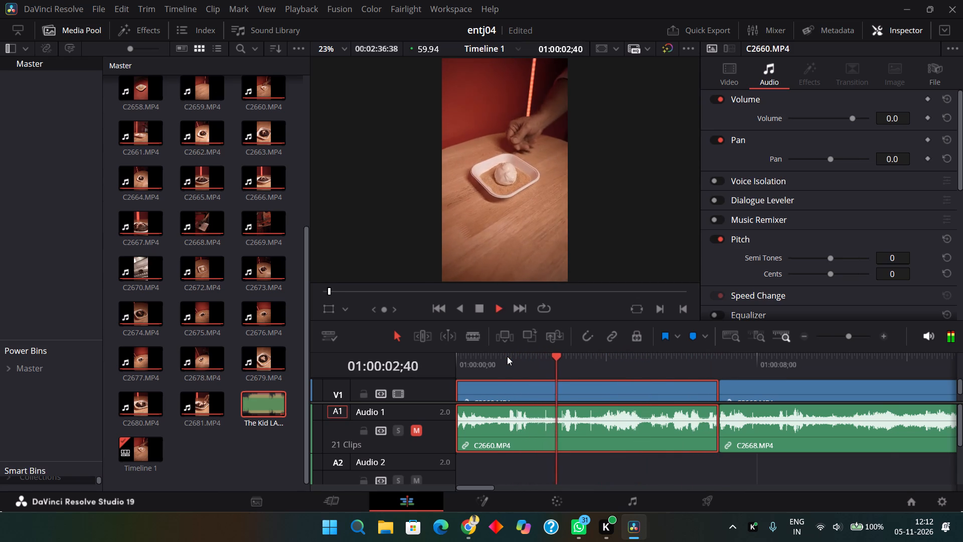
text(4)
Play and scrub through C2668.MP4 and C2669.MP4 to examine the tray and oven shots for usable parts.
key(space)
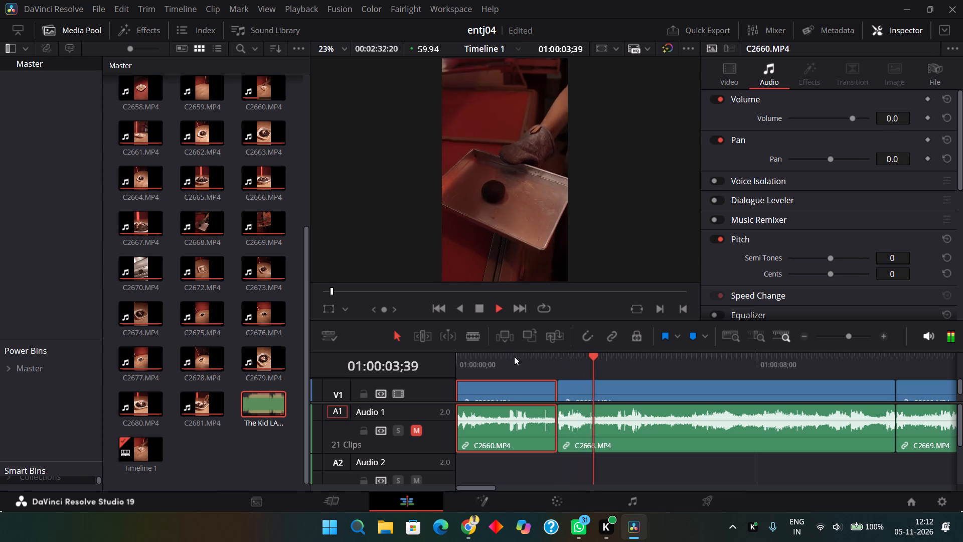
click(678, 369)
click(738, 363)
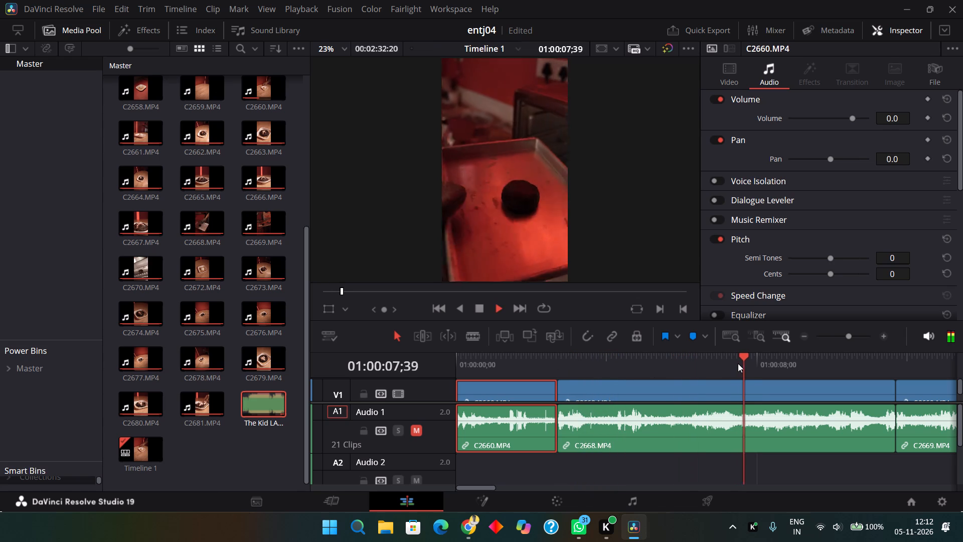
key(space)
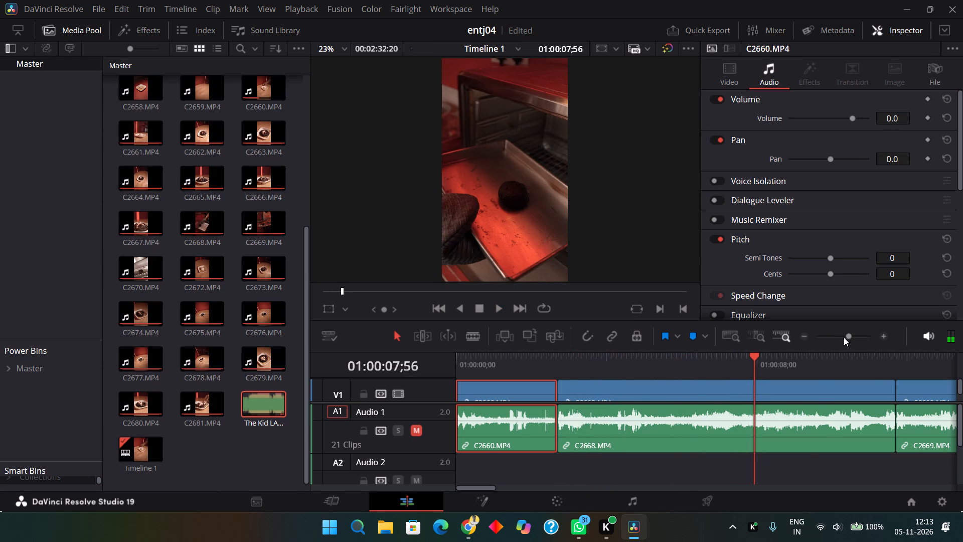
click(844, 337)
key(space)
click(591, 364)
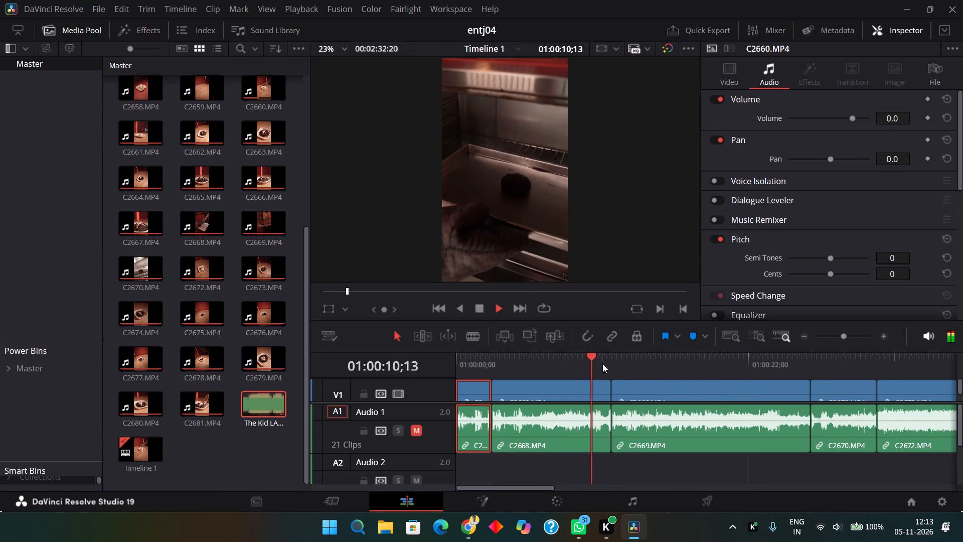
click(640, 364)
click(699, 364)
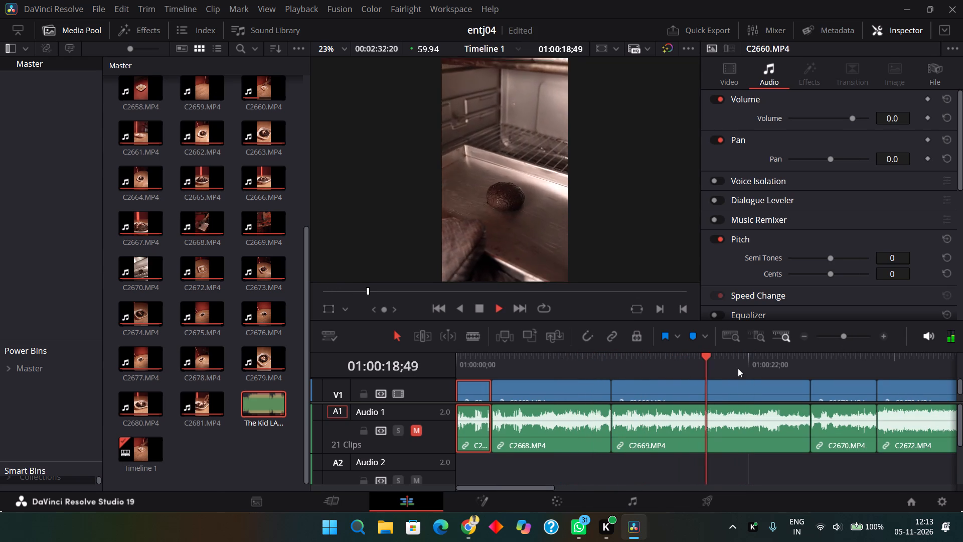
key(space)
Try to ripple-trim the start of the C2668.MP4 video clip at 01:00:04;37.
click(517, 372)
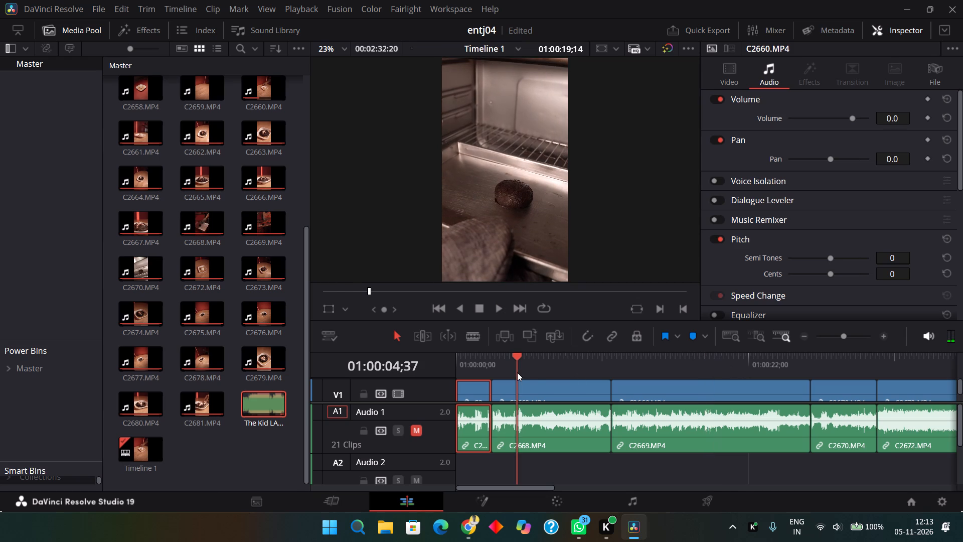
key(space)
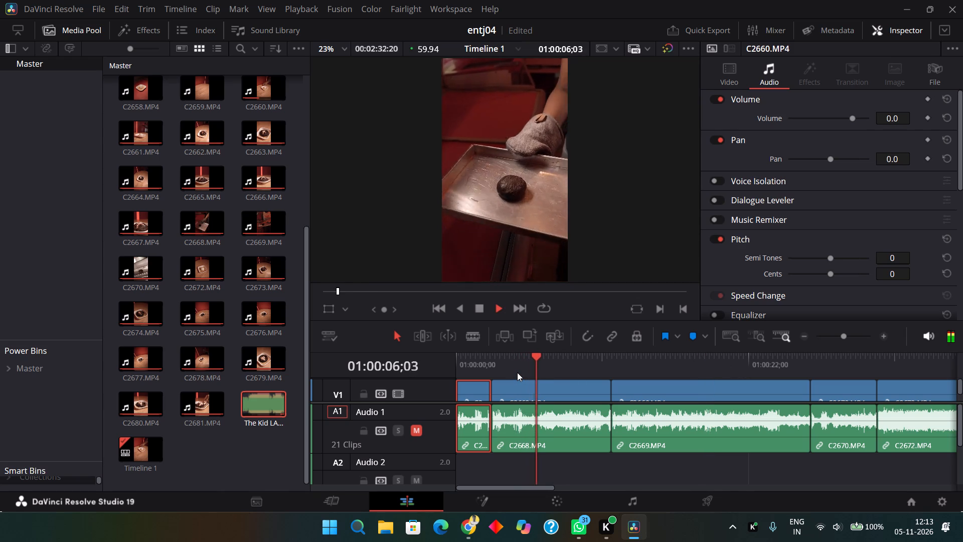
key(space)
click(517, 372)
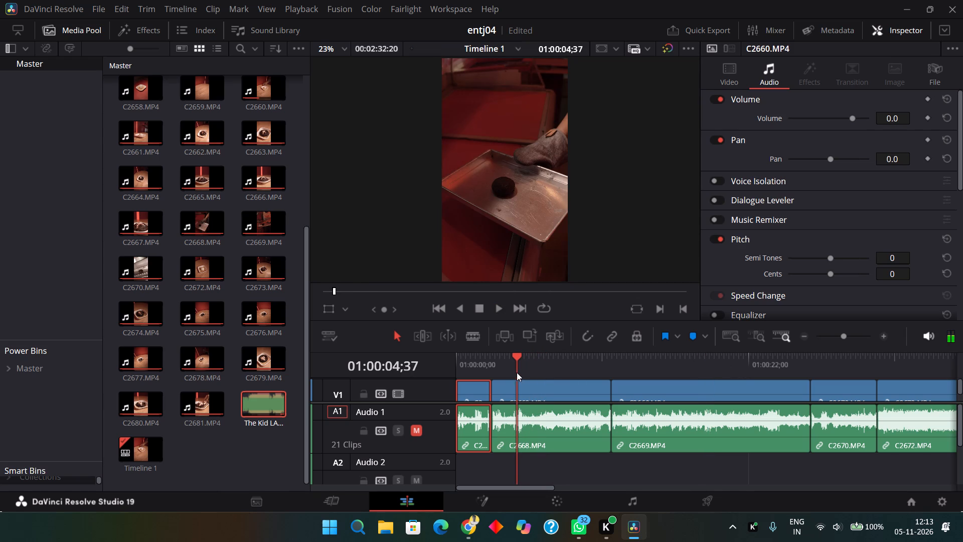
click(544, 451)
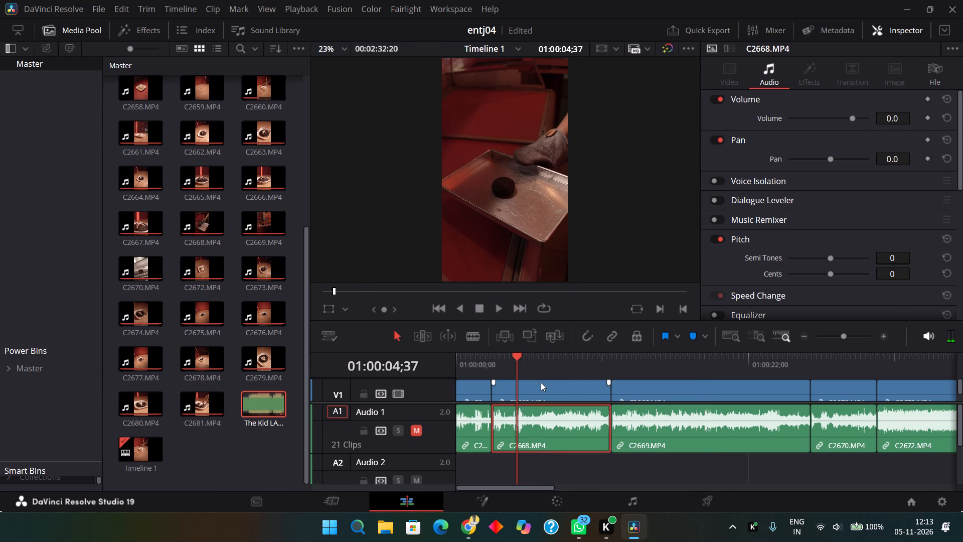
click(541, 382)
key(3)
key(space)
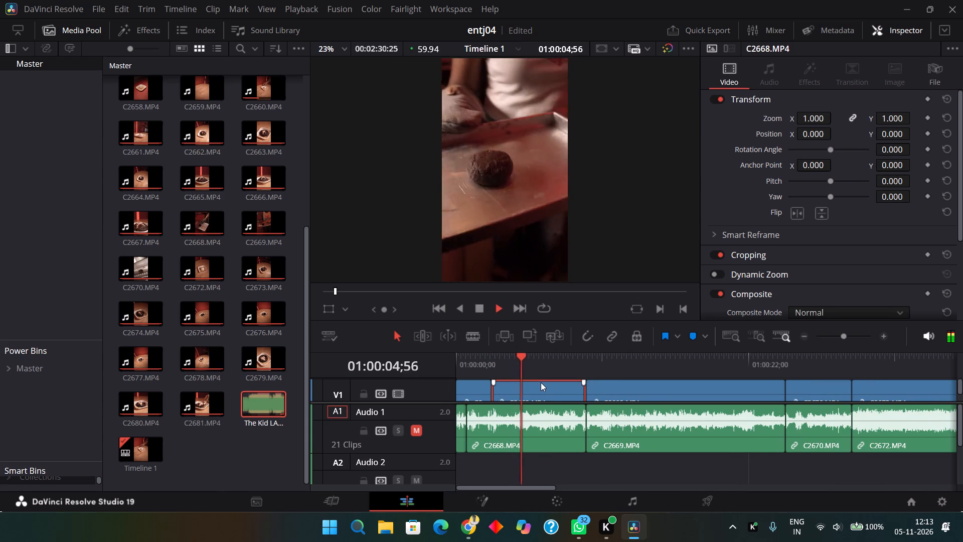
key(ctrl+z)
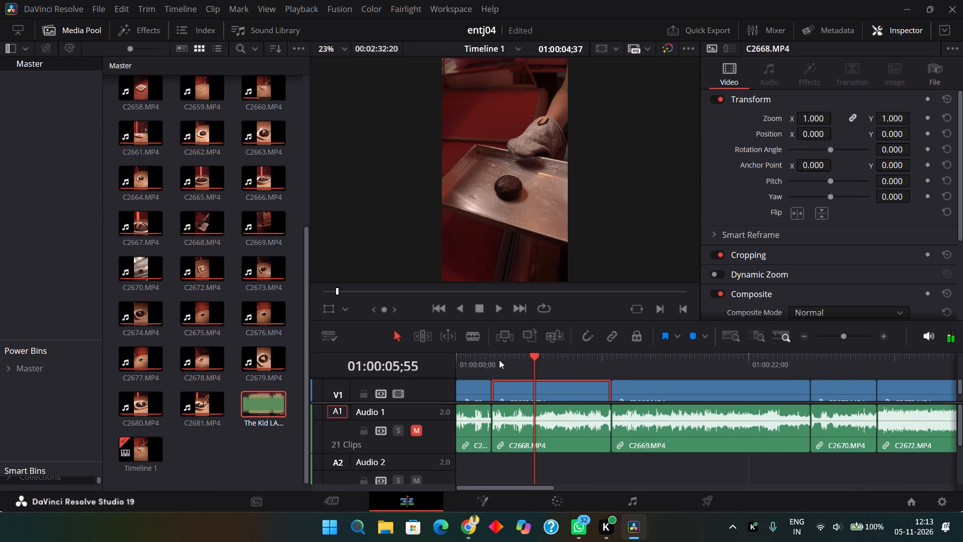
Play C2668.MP4 from near its start and ripple-trim its video start at 01:00:05;52.
click(496, 359)
key(space)
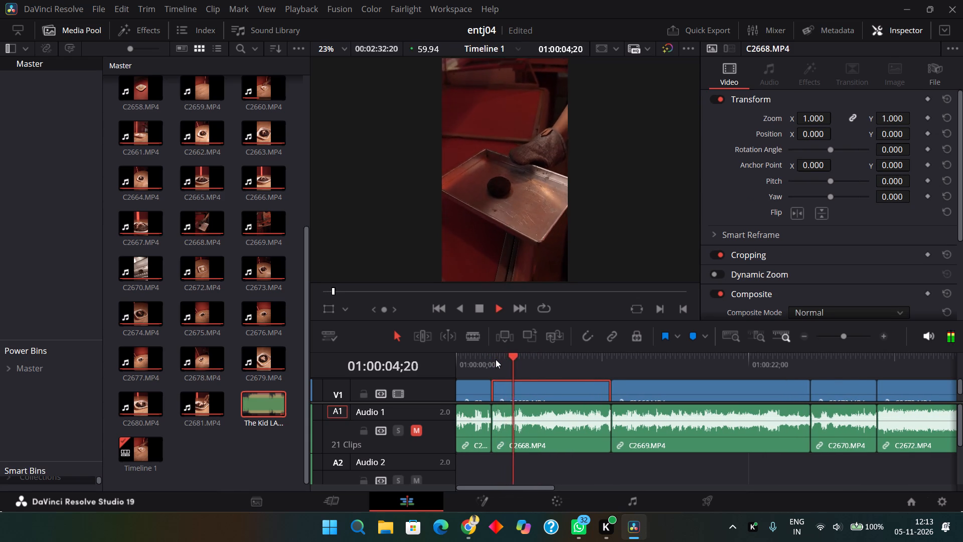
key(space)
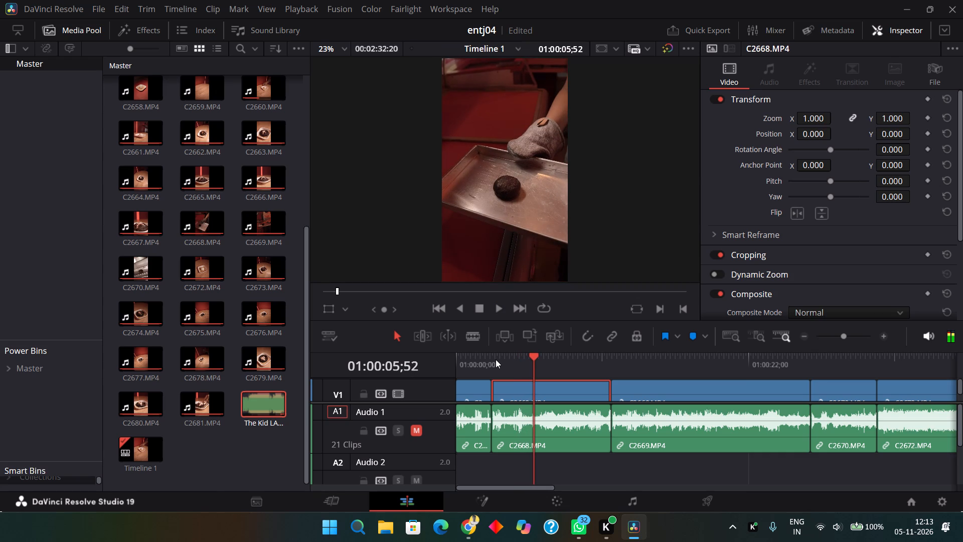
text(3)
Play the trimmed C2668.MP4 video clip and split it at 01:00:03;56.
key(space)
key(space)
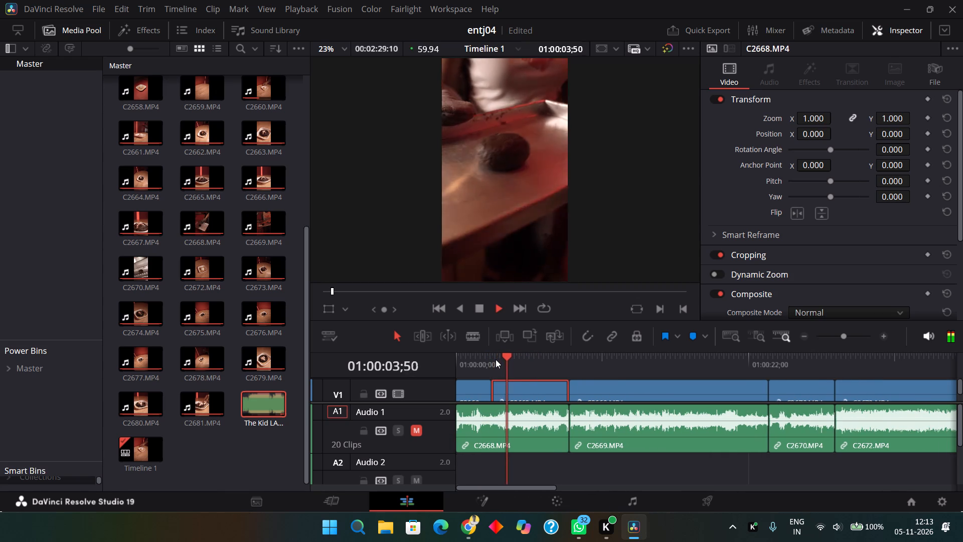
key(ctrl+v)
key(ctrl+b)
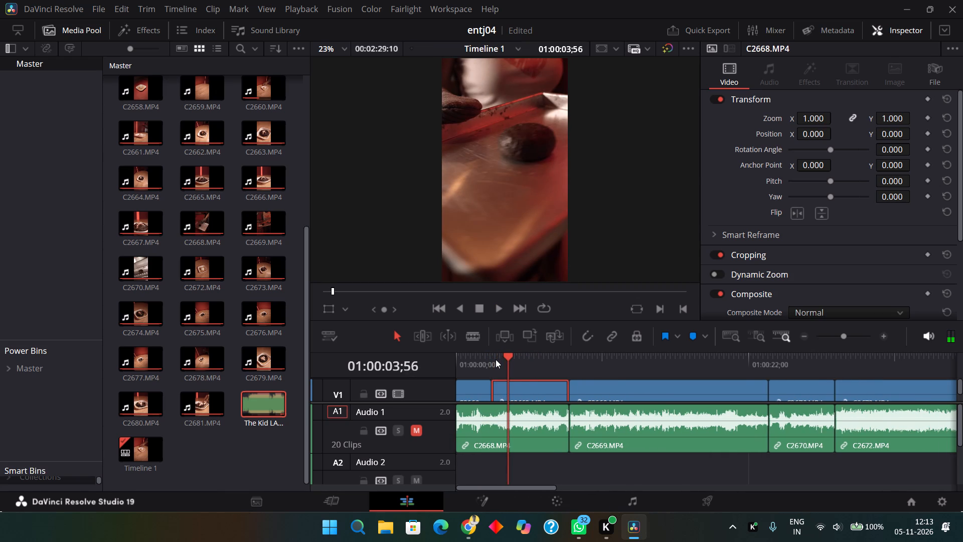
Play and scrub past the split through C2669.MP4 and into C2670.MP4 to review the oven footage.
key(space)
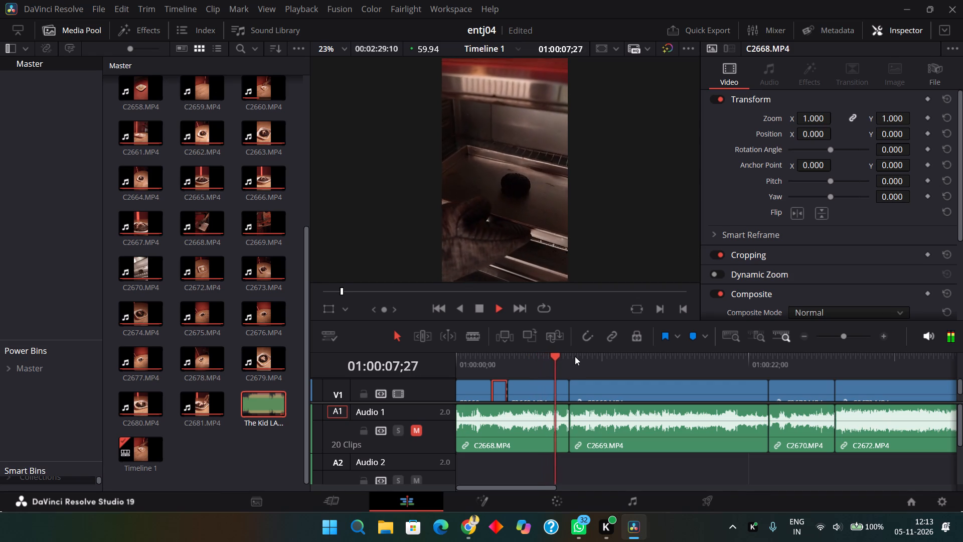
click(622, 364)
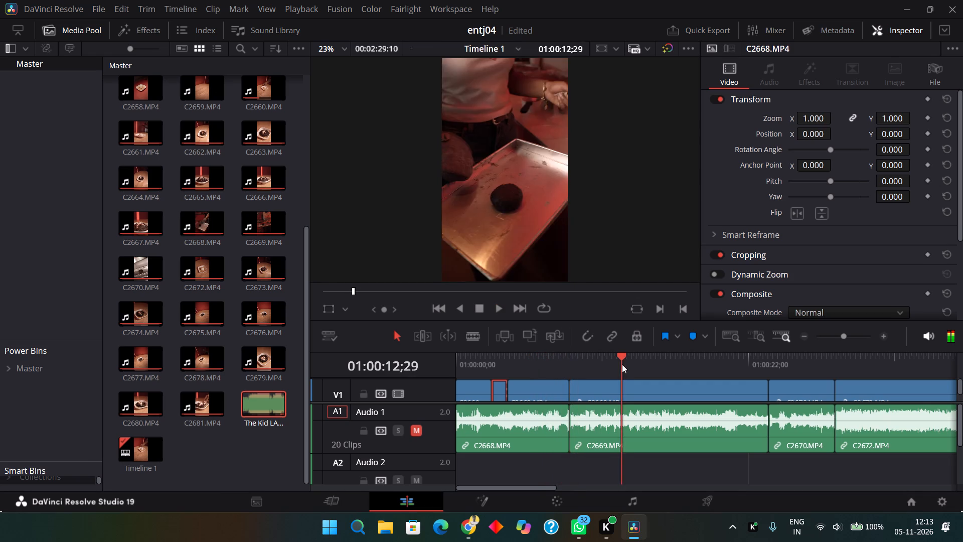
click(649, 364)
click(677, 363)
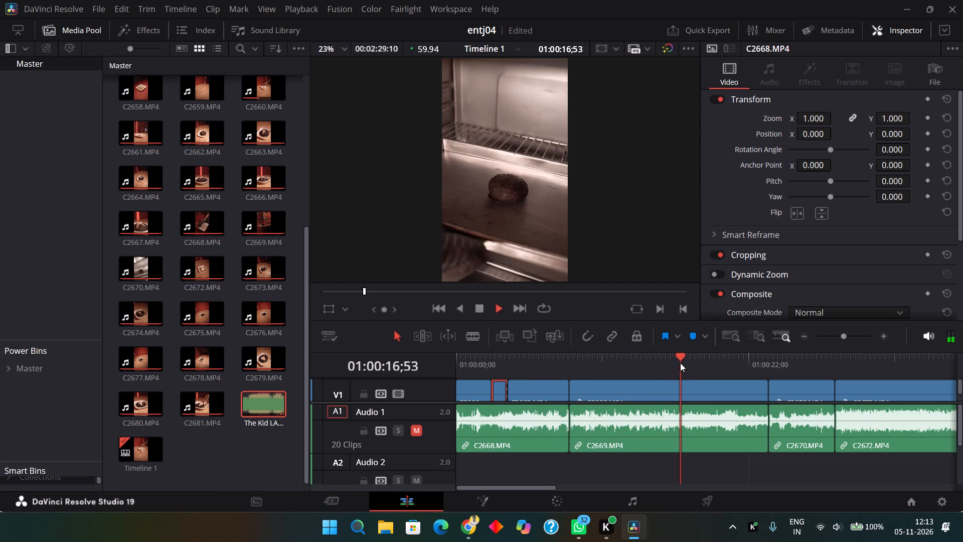
click(700, 367)
click(740, 364)
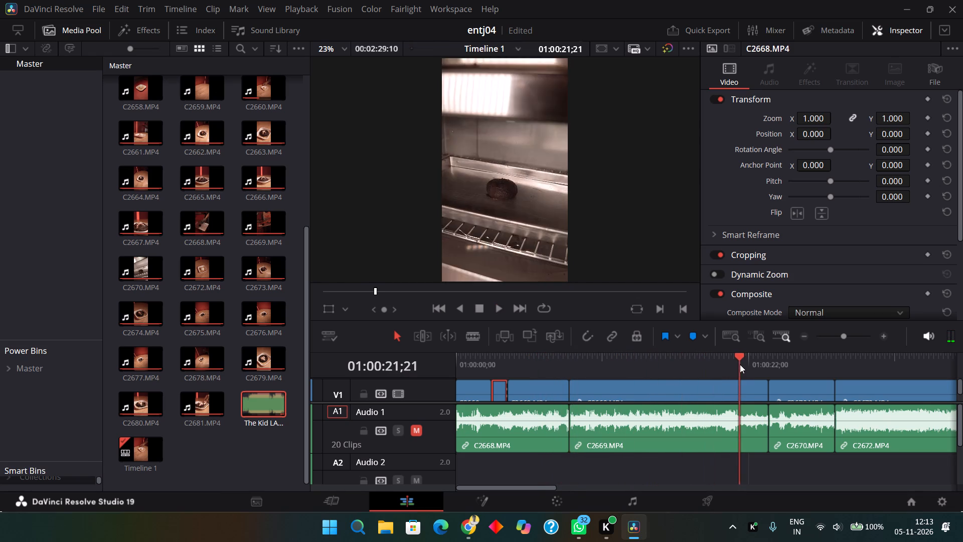
click(769, 368)
click(785, 367)
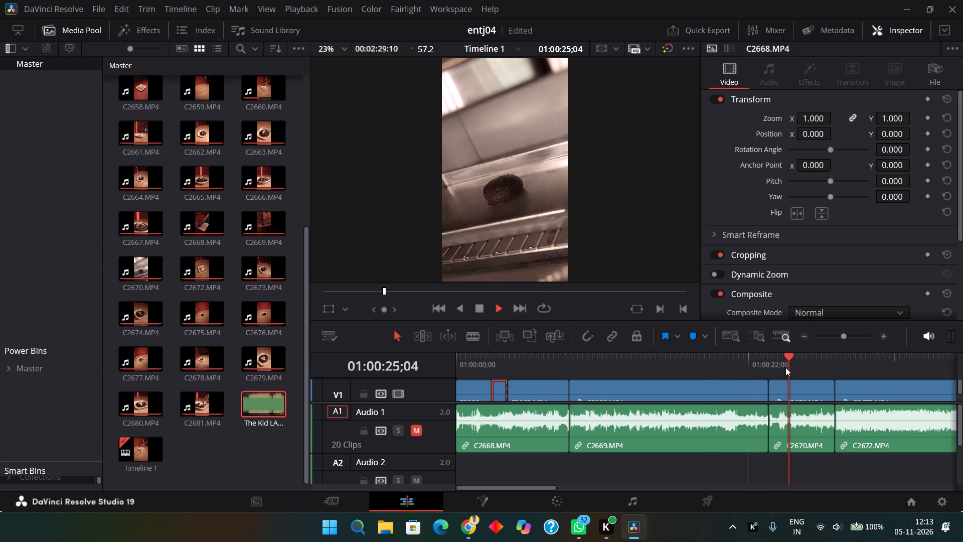
click(706, 358)
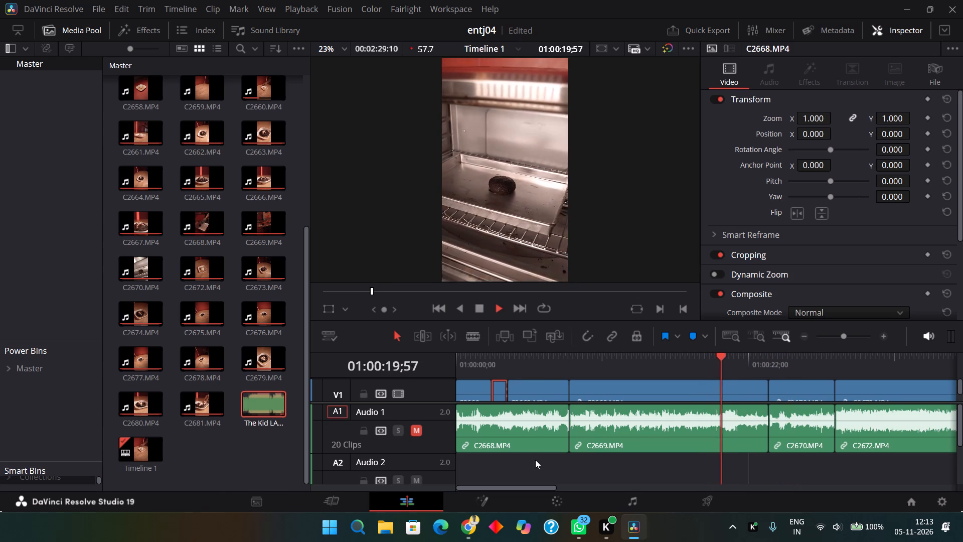
Ripple-delete the C2668.MP4 video piece after the split together with the C2668.MP4 audio on Audio 1.
drag(535, 460, 538, 382)
key(Delete)
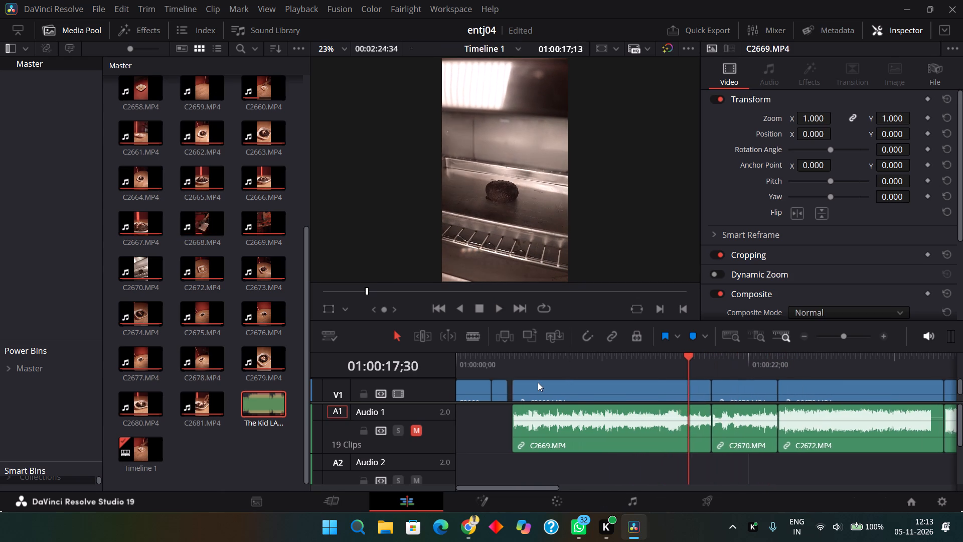
Play the cut into C2669.MP4 and ripple-trim that clip's start with its linked audio at 01:00:10;14.
key(space)
click(498, 366)
key(space)
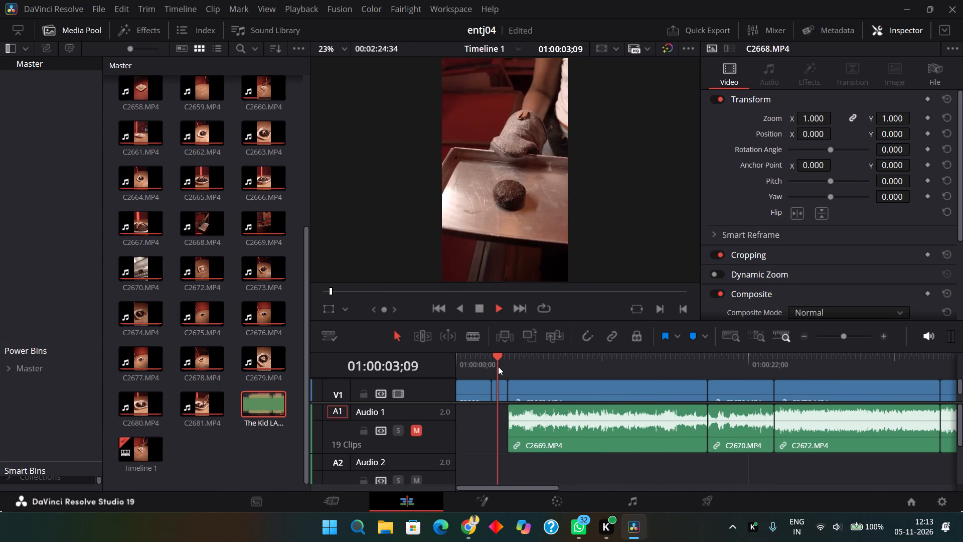
key(space)
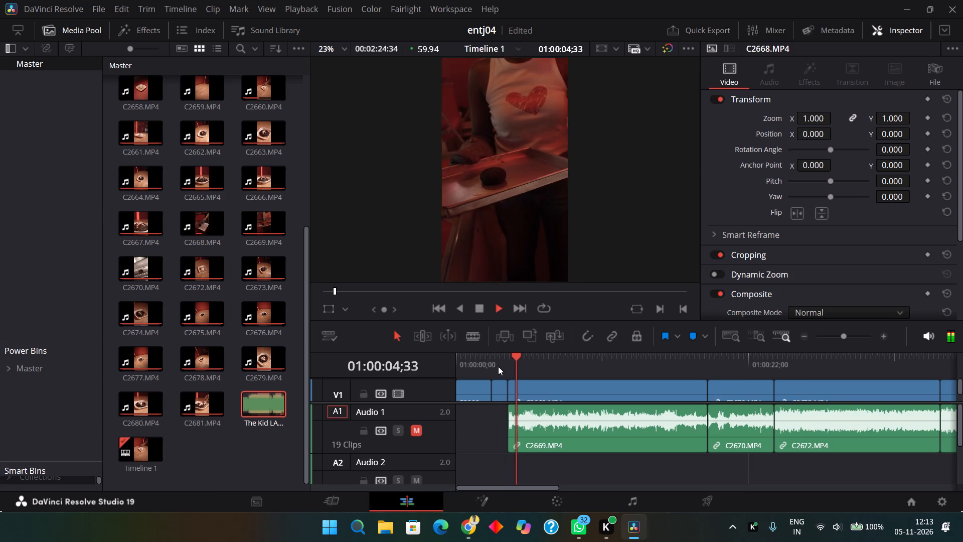
click(572, 365)
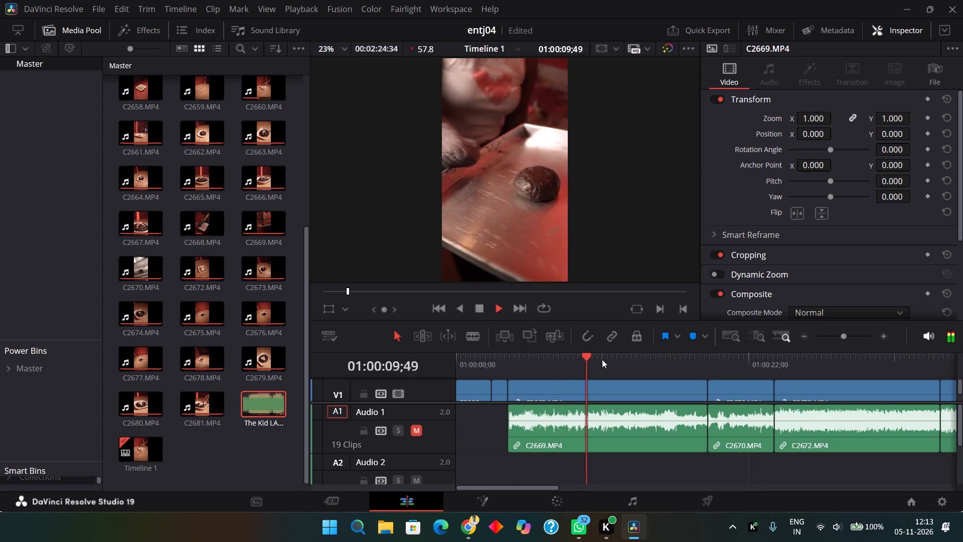
key(space)
drag(655, 471, 613, 380)
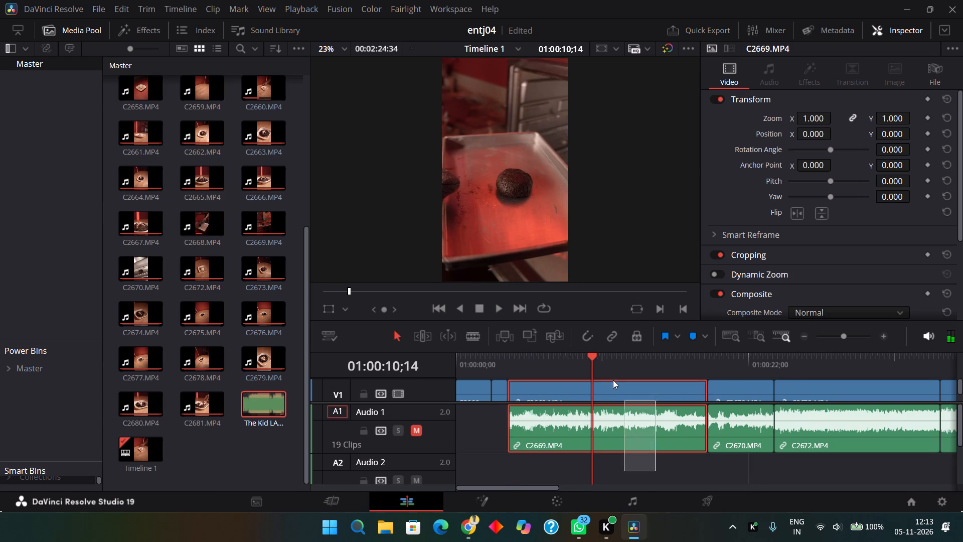
drag(613, 380, 609, 375)
text(3)
key(space)
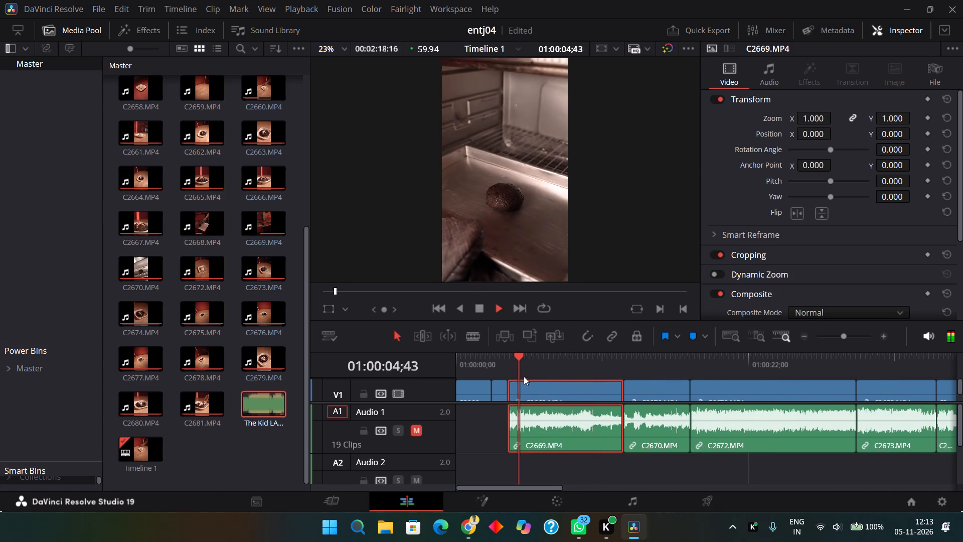
Review the oven footage in C2669.MP4, ripple-trim that clip's end at about 01:00:05;35, and check the cut into C2670.MP4.
click(507, 370)
click(501, 368)
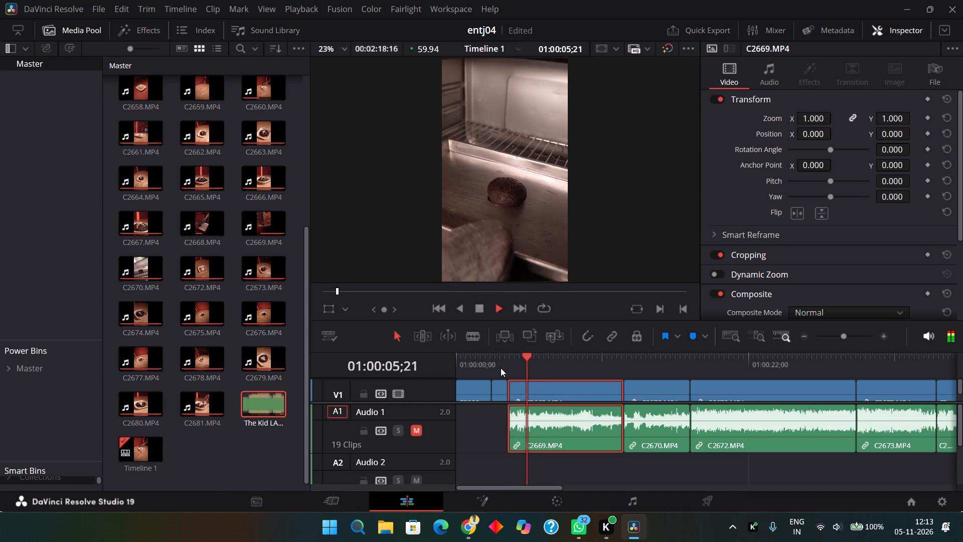
key(space)
key(space)
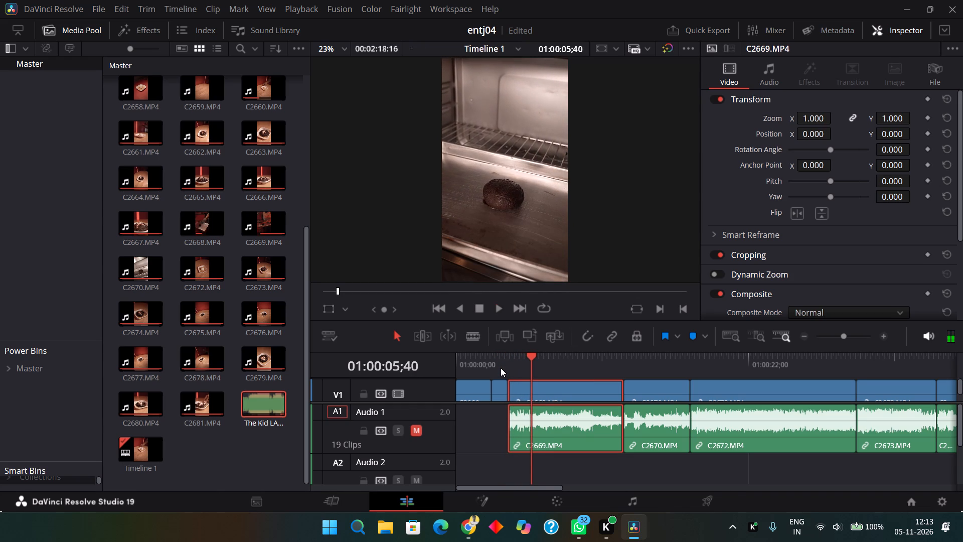
click(526, 366)
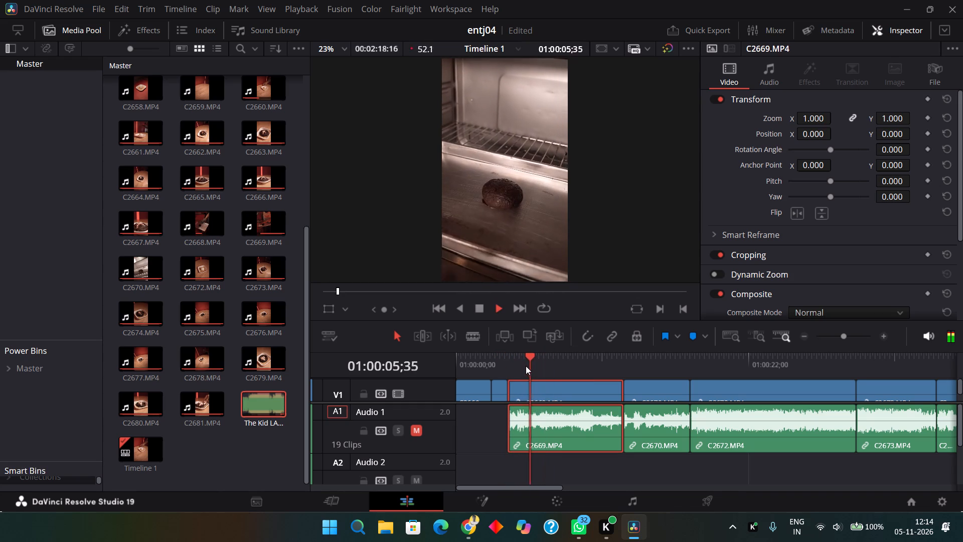
key(space)
text(4)
key(space)
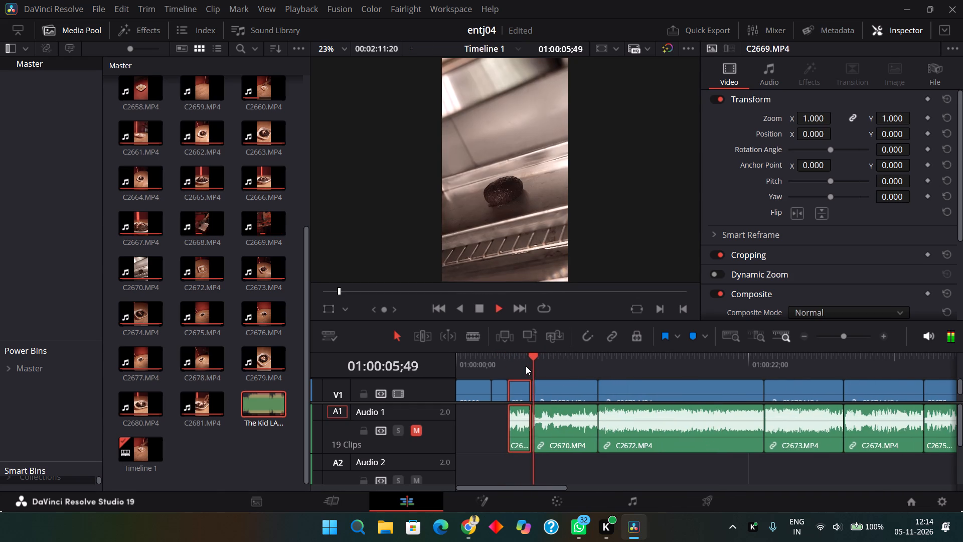
click(519, 363)
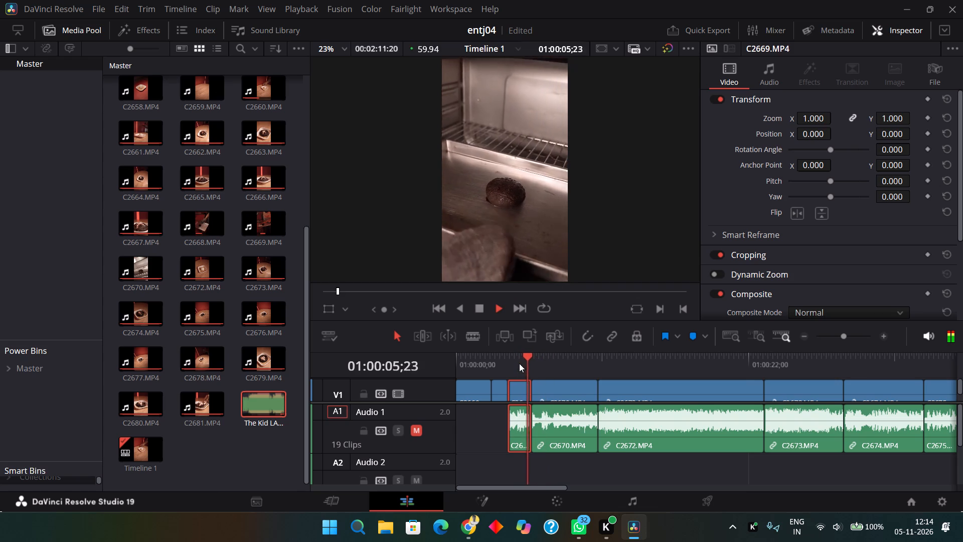
click(577, 368)
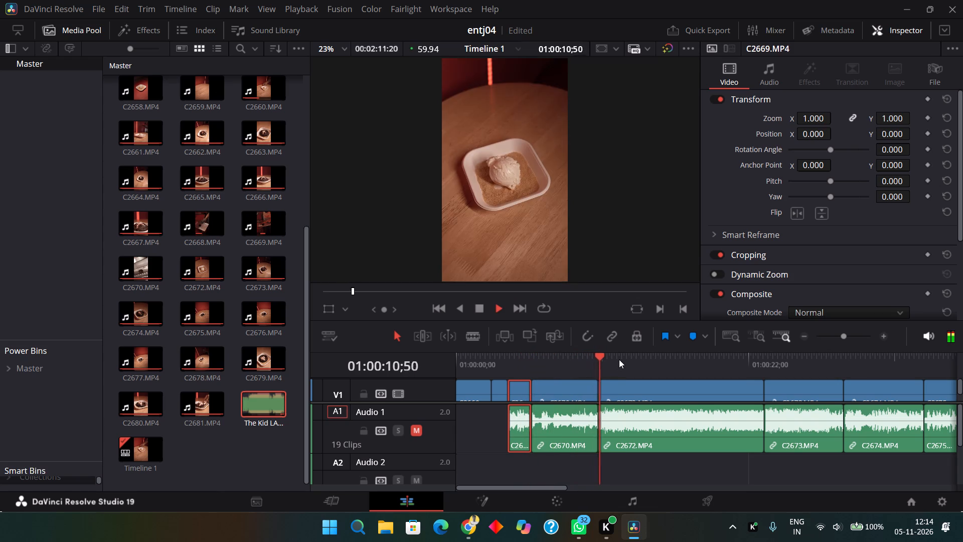
Shift the song clip on Audio 3 to make room and extend its start 46;04 earlier, to the beginning of the timeline.
click(832, 334)
key(space)
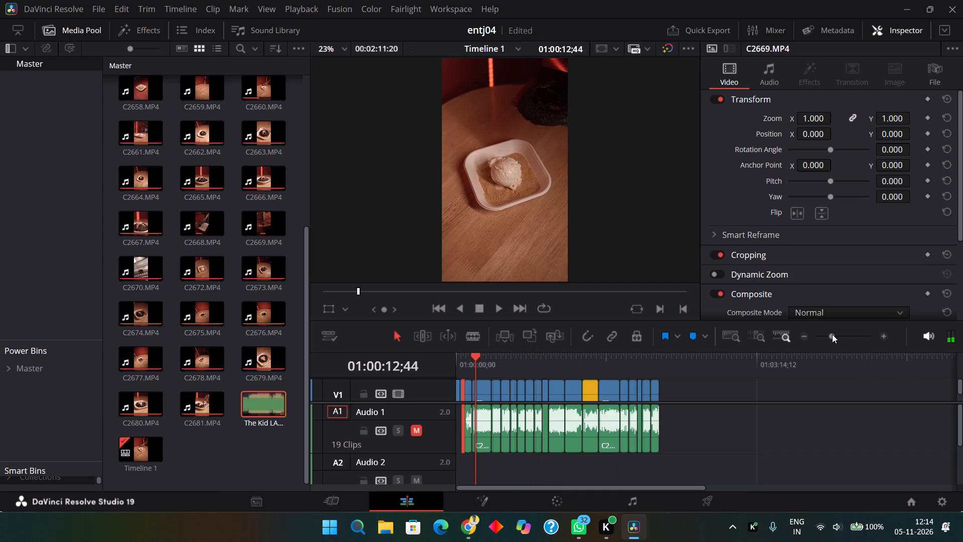
scroll(646, 469, down, 1)
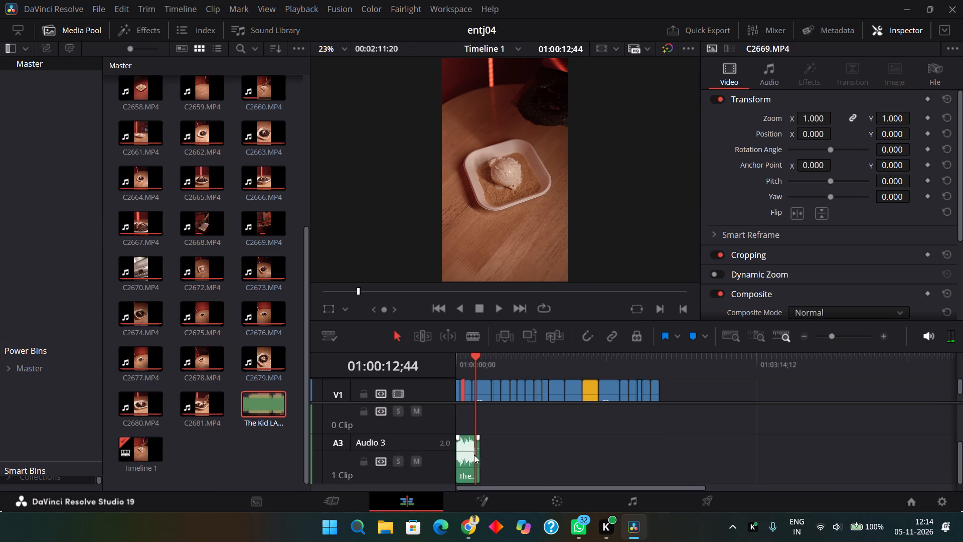
drag(467, 457, 539, 452)
drag(528, 455, 363, 488)
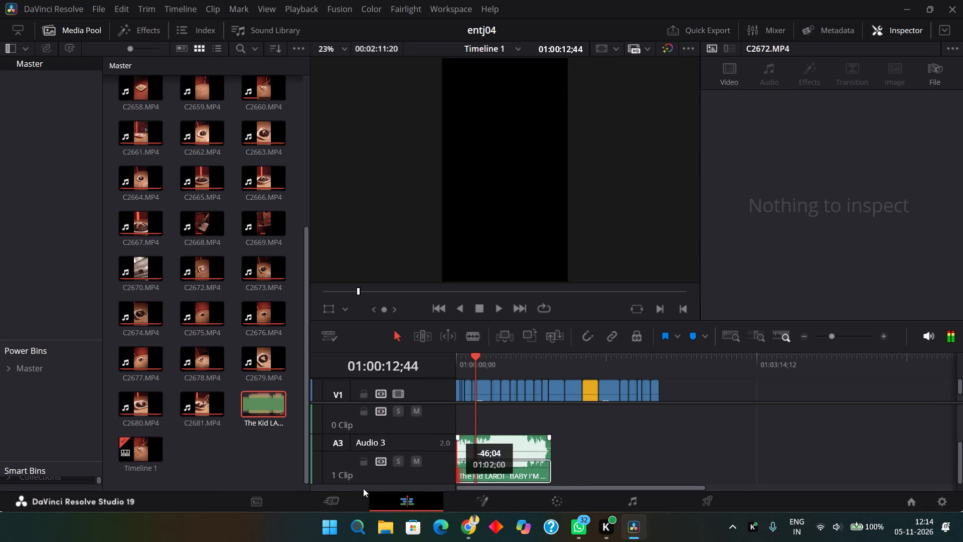
Audition the song on Audio 3, cut away everything before 01:00:22;12, and move the remaining section to the timeline start.
key(space)
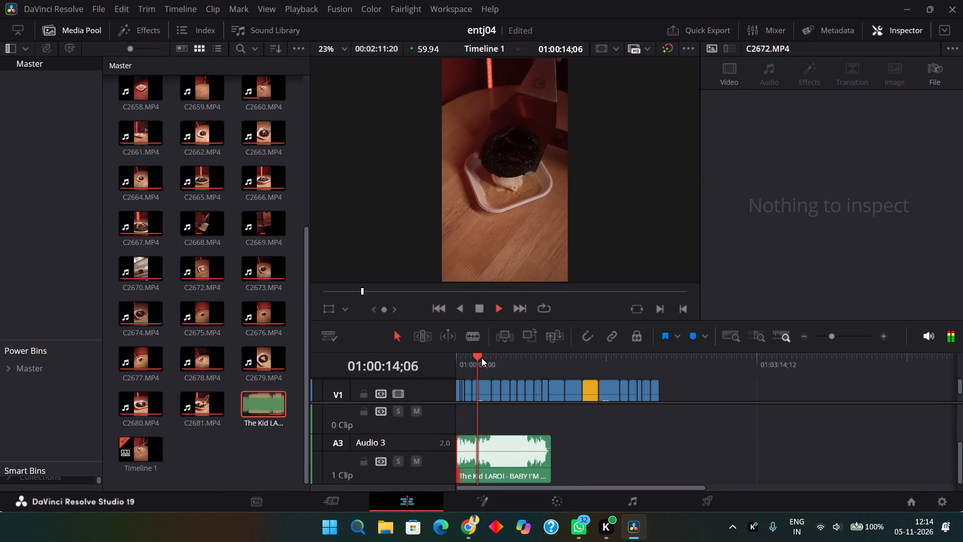
click(481, 358)
click(489, 361)
key(space)
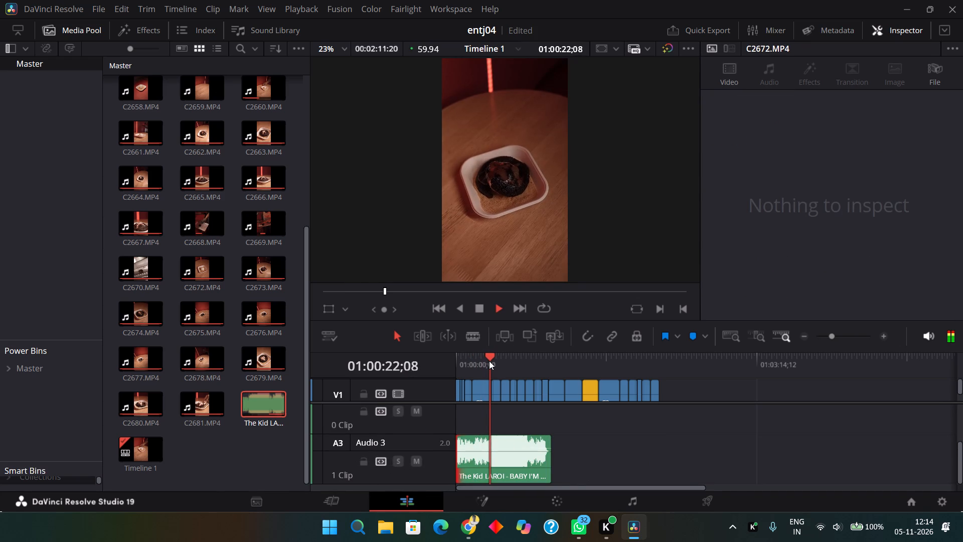
click(839, 330)
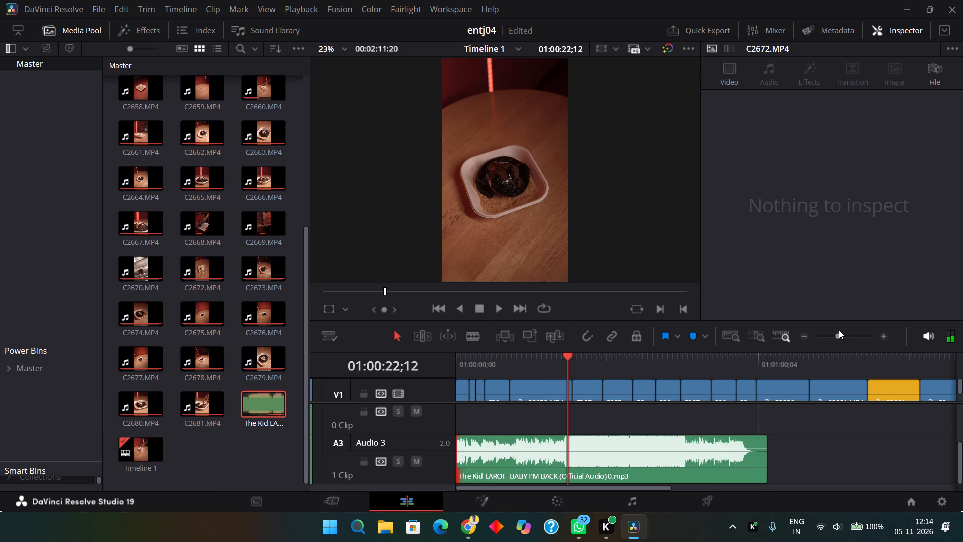
click(583, 443)
key(ctrl+b)
key(BackSpace)
drag(583, 443, 455, 458)
Play the new song section against the cut from the timeline start, sampling on into C2672.MP4.
drag(467, 353, 371, 374)
key(space)
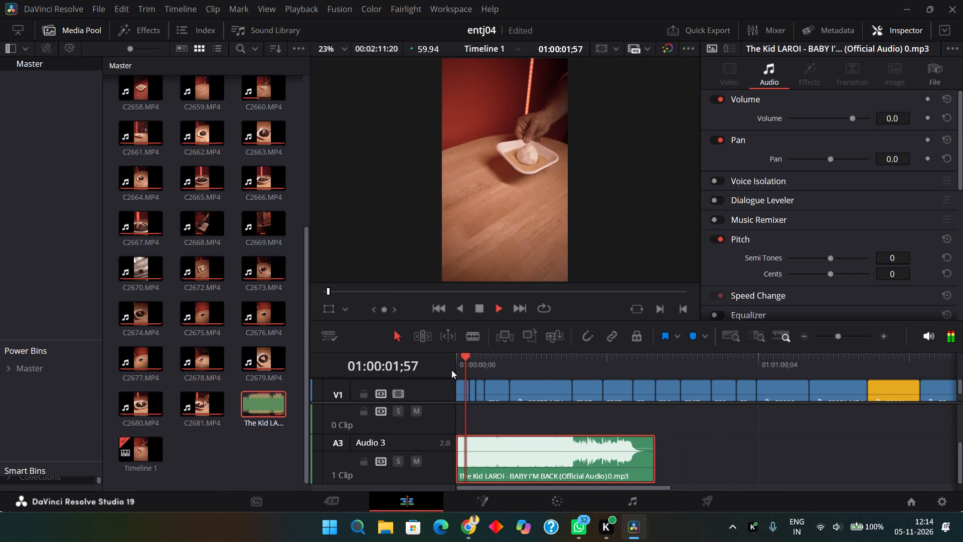
click(492, 362)
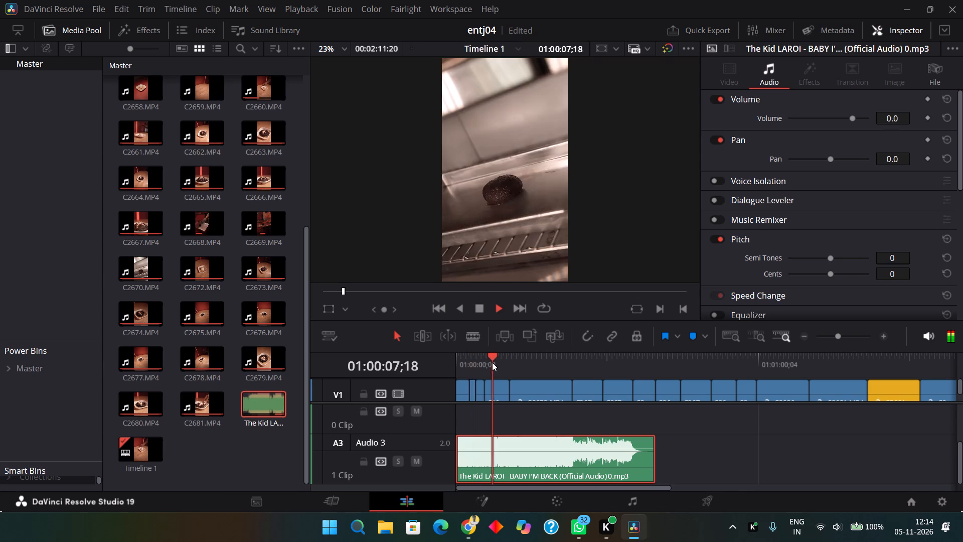
click(516, 363)
click(534, 363)
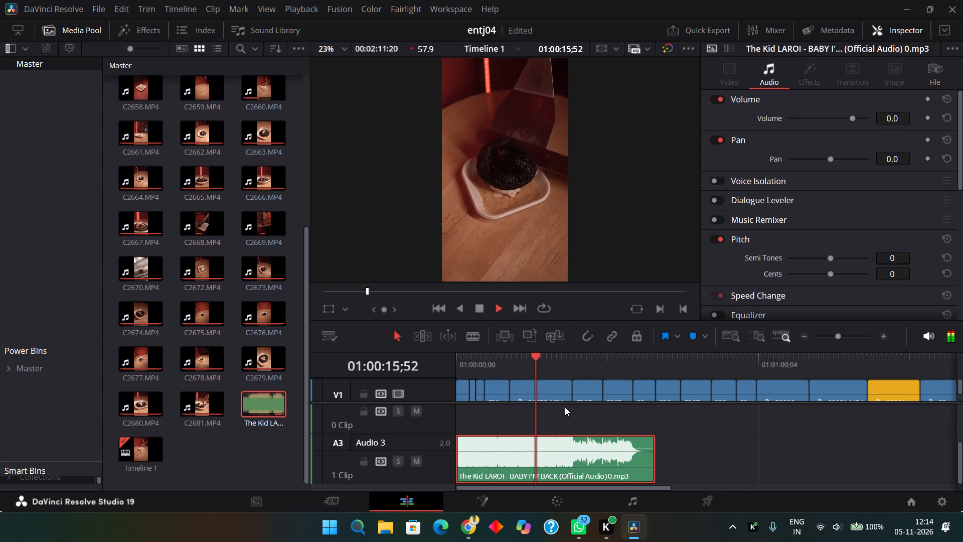
Enlarge the video track area, find where the cake enters the shot, and ripple-trim the start of C2672.MP4 at about 01:00:12;51.
click(564, 400)
drag(559, 401, 559, 414)
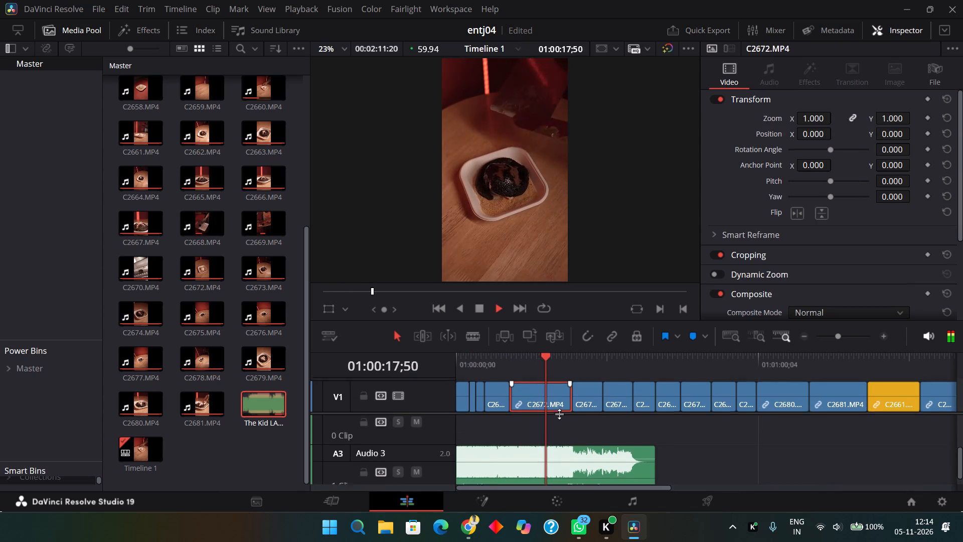
drag(559, 414, 559, 418)
click(505, 367)
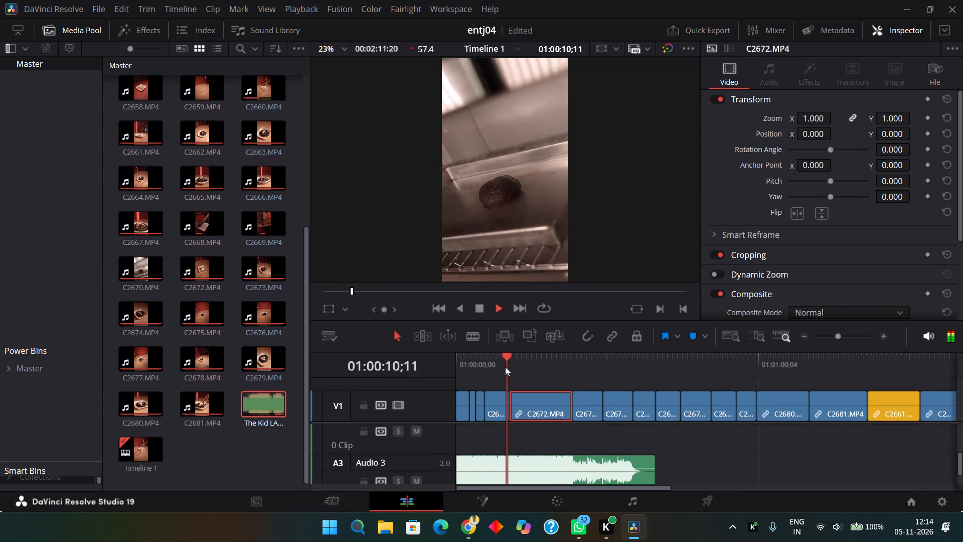
click(541, 365)
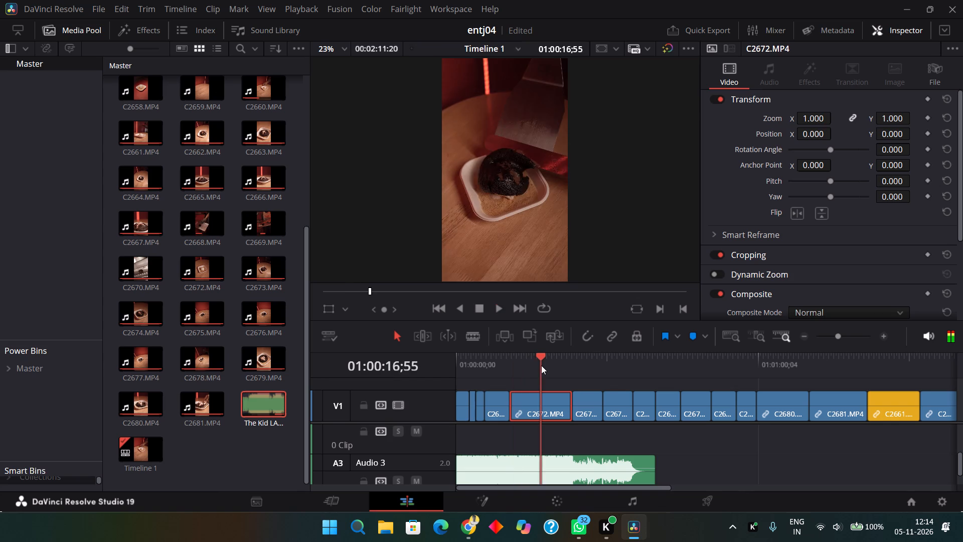
click(530, 362)
click(521, 360)
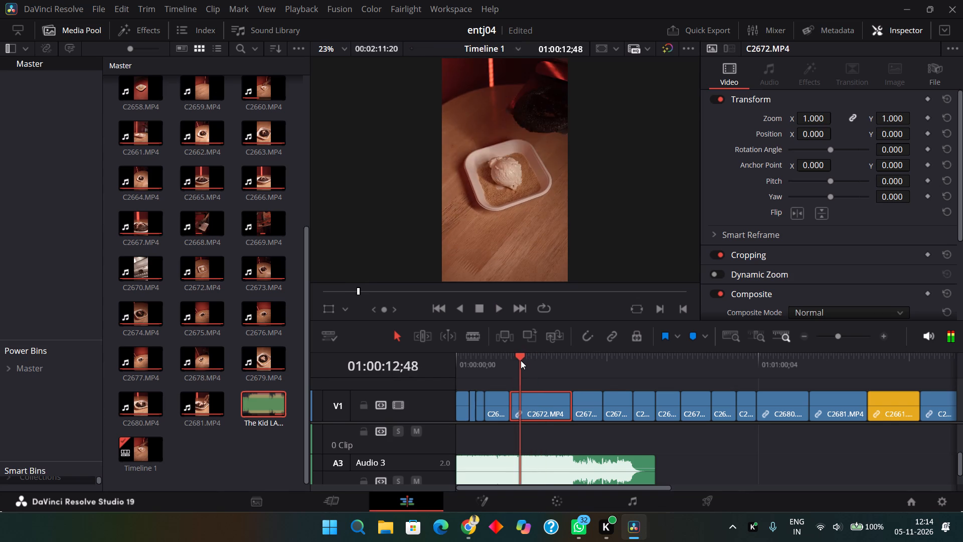
key(space)
key(Left)
key(Left)
key(Left)
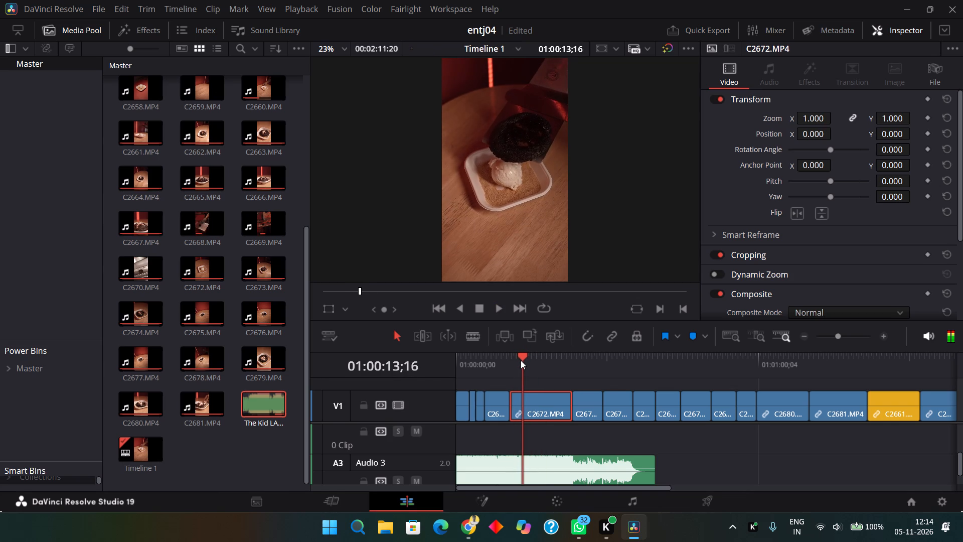
key(Left)
key(Left)
key(Left)
key(Left)
key(Left)
key(Left)
key(Left)
key(Left)
key(Left)
key(Left)
key(Left)
key(Left)
key(Left)
key(Left)
key(Left)
key(Left)
key(Left)
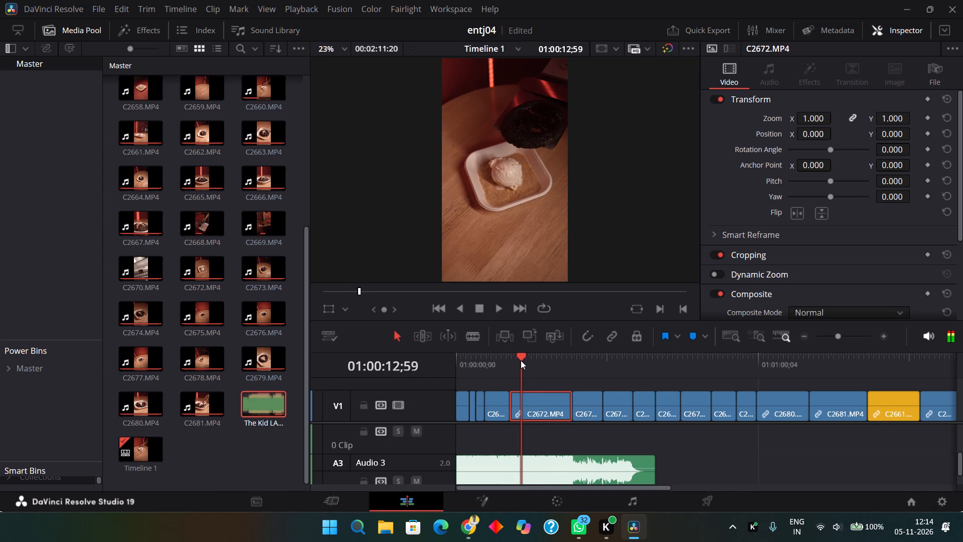
key(Left)
key(Left)
key(Left)
key(Left)
key(Left)
key(Left)
key(Left)
key(Left)
text(3)
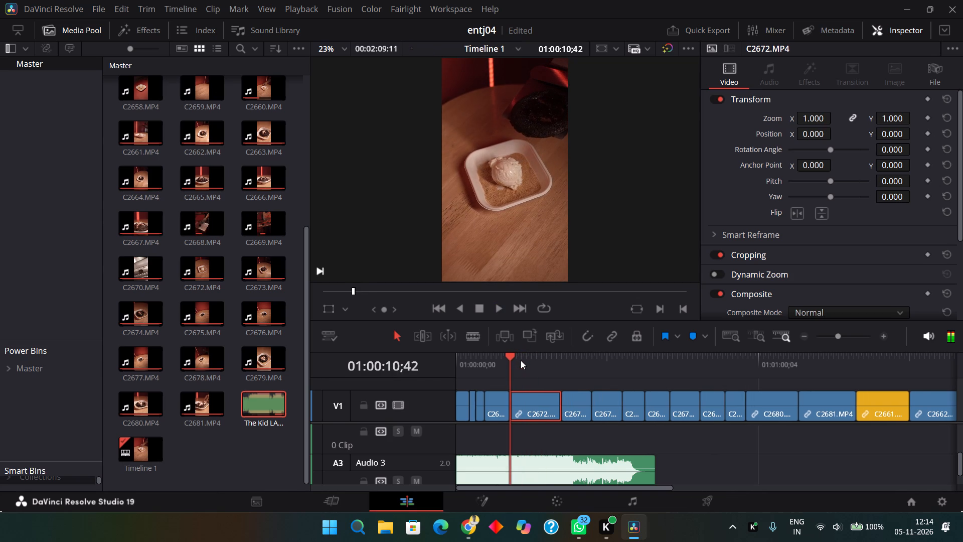
Play C2672.MP4 and ripple-trim its end at about 01:00:14, once the cake has been placed on the ice cream.
key(space)
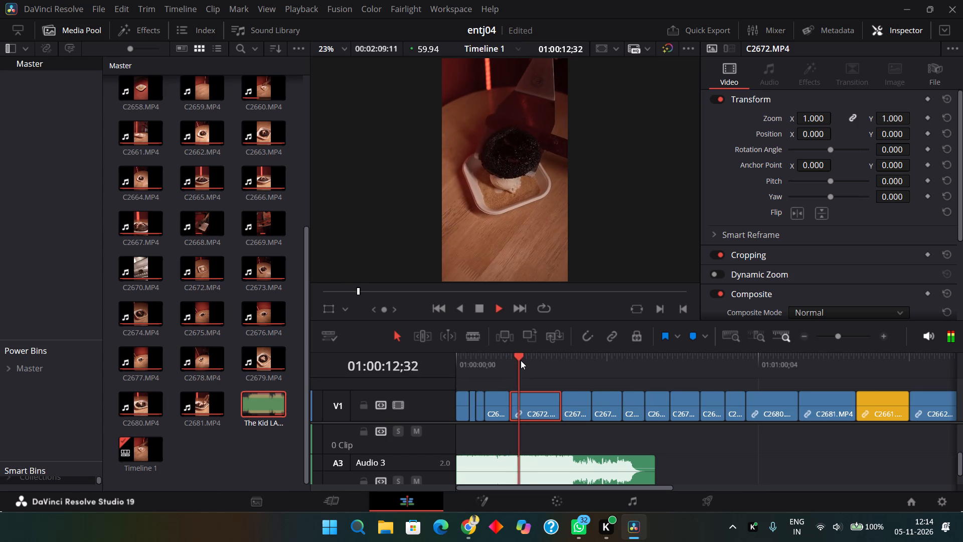
click(565, 361)
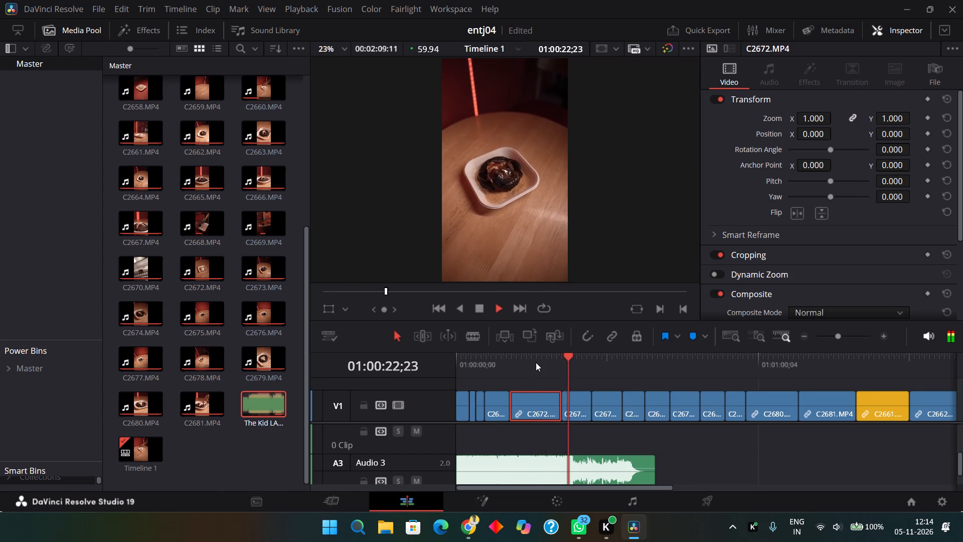
click(536, 362)
key(space)
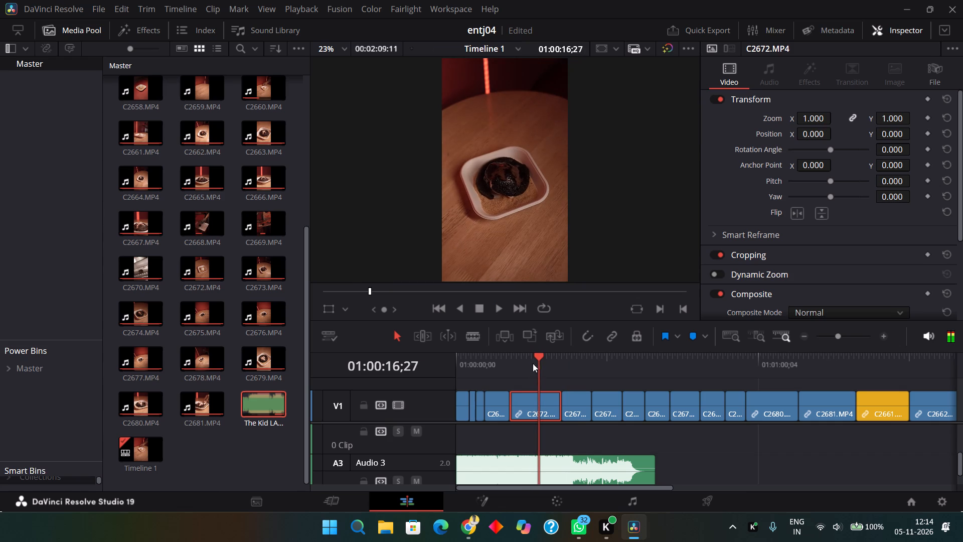
click(519, 363)
key(space)
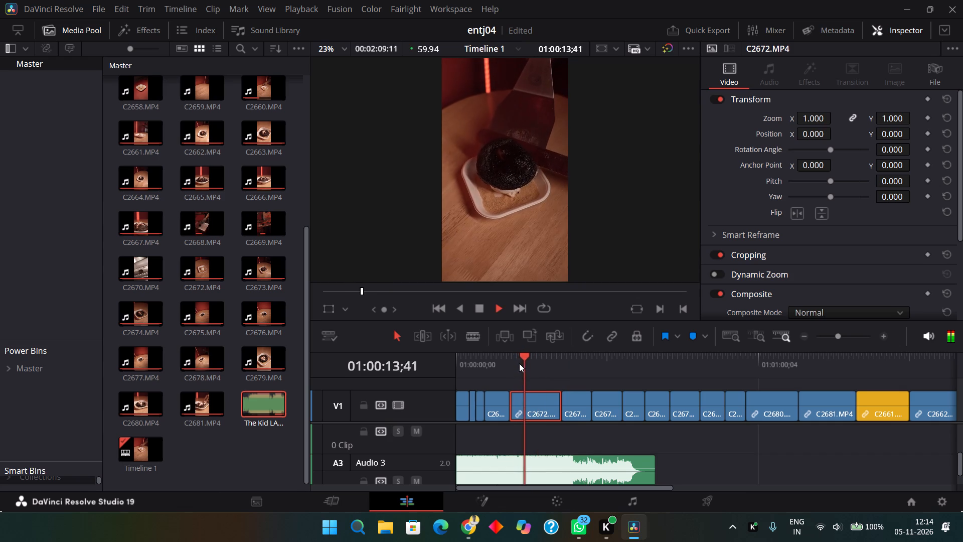
key(space)
text(4)
Play and scrub from C2673.MP4 through the following dessert shots to C2680.MP4 to review the remaining footage.
key(space)
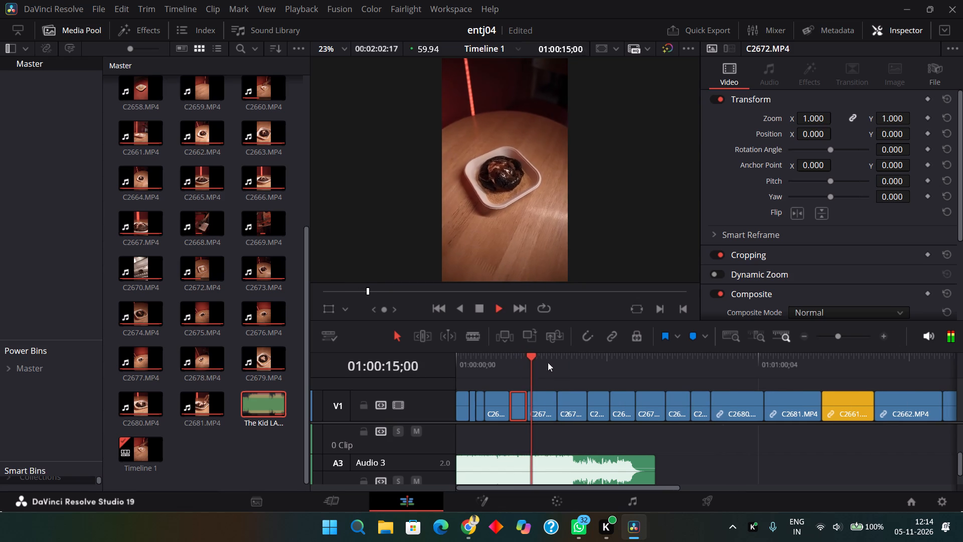
click(558, 362)
click(573, 362)
click(596, 365)
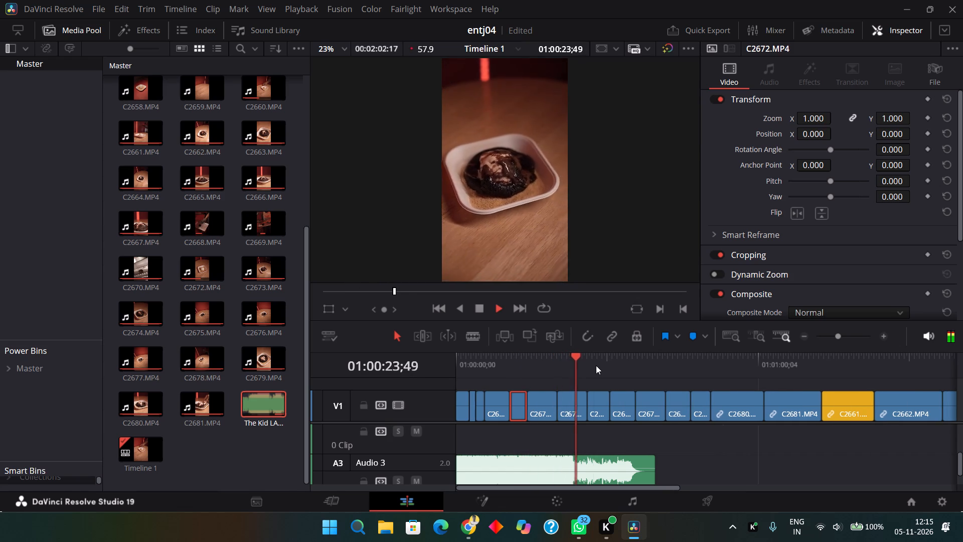
click(614, 367)
click(643, 367)
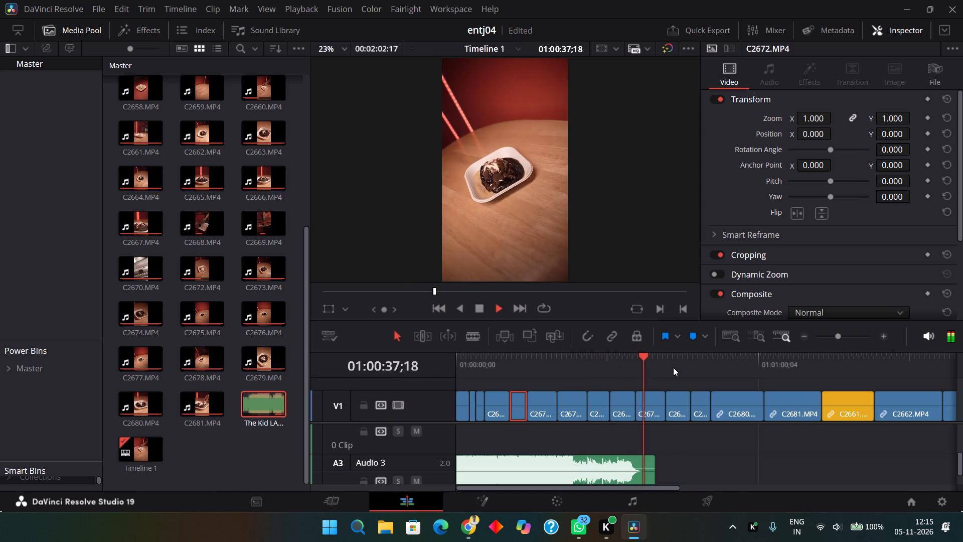
drag(673, 367, 698, 363)
click(698, 363)
drag(723, 367, 736, 366)
key(space)
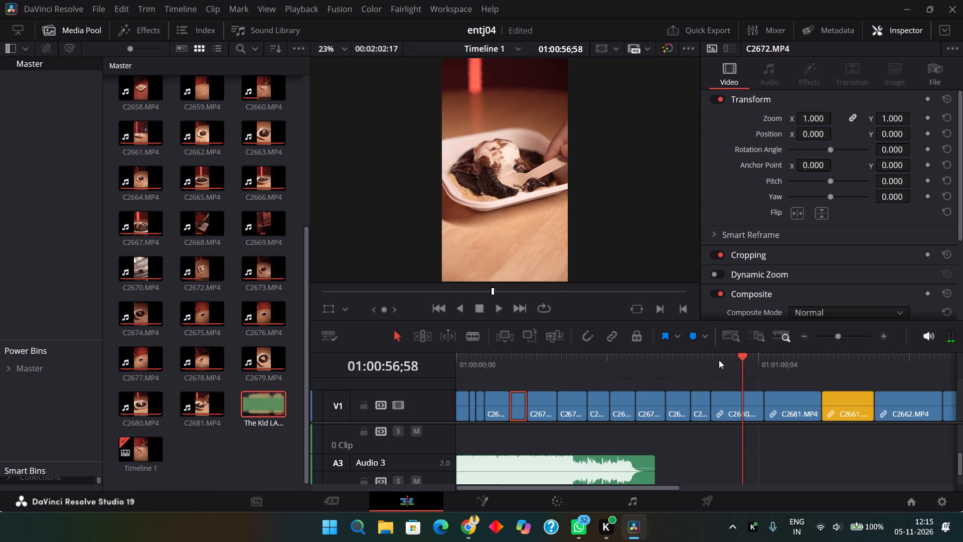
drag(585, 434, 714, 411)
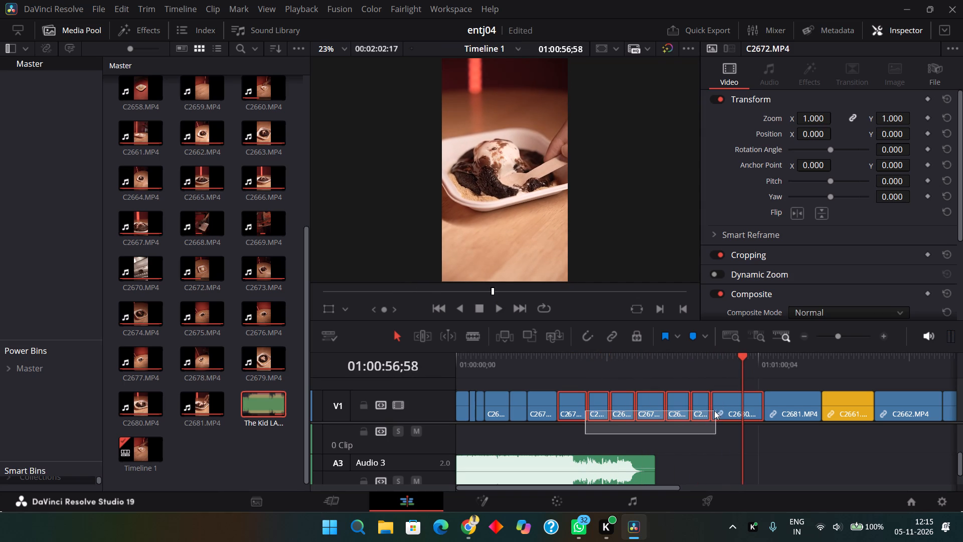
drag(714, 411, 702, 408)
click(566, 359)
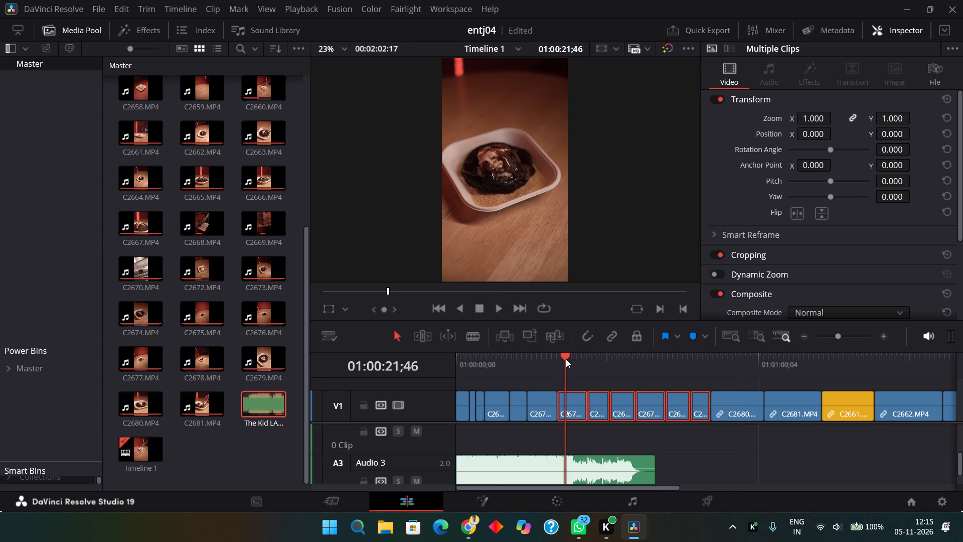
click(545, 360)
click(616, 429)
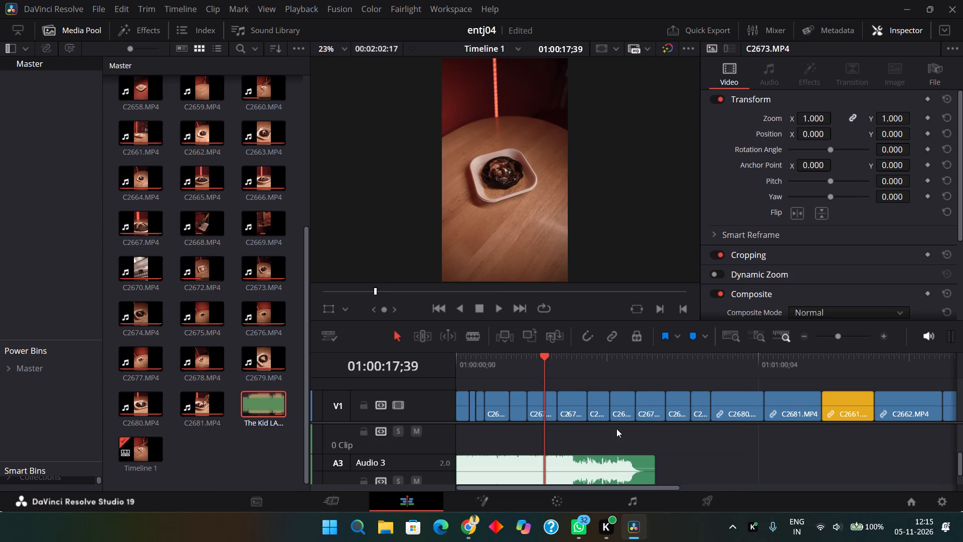
Sample the shots around C2673.MP4 and ripple-delete that clip from the video track.
click(518, 371)
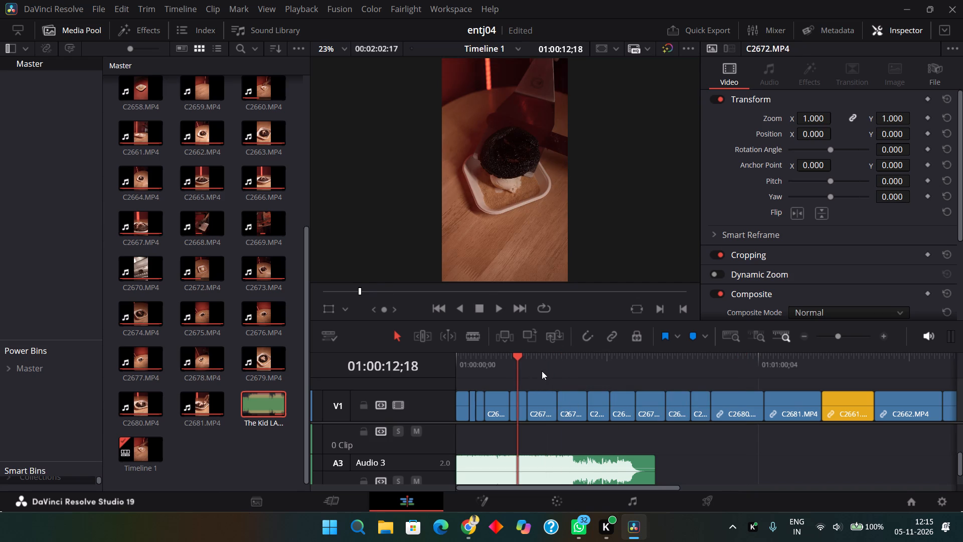
click(542, 371)
click(572, 368)
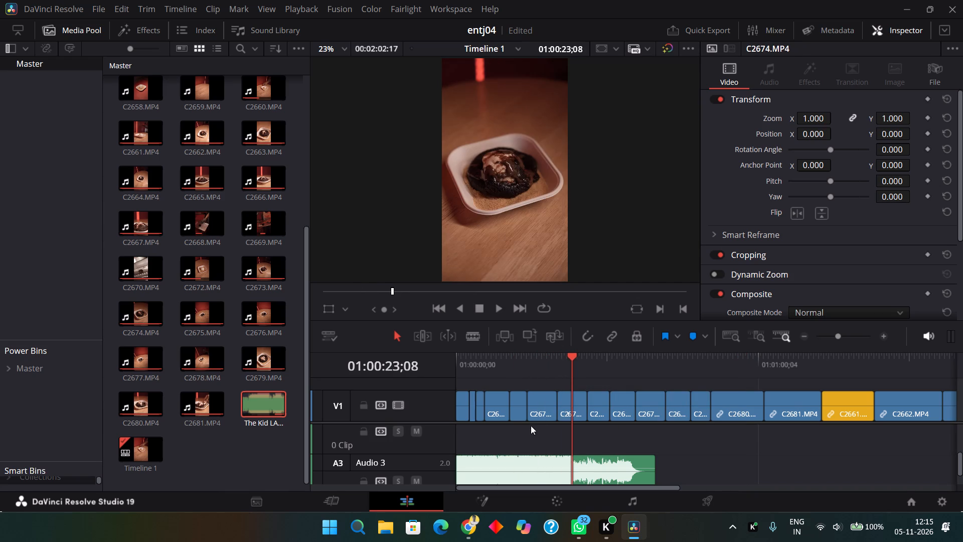
click(539, 412)
key(Delete)
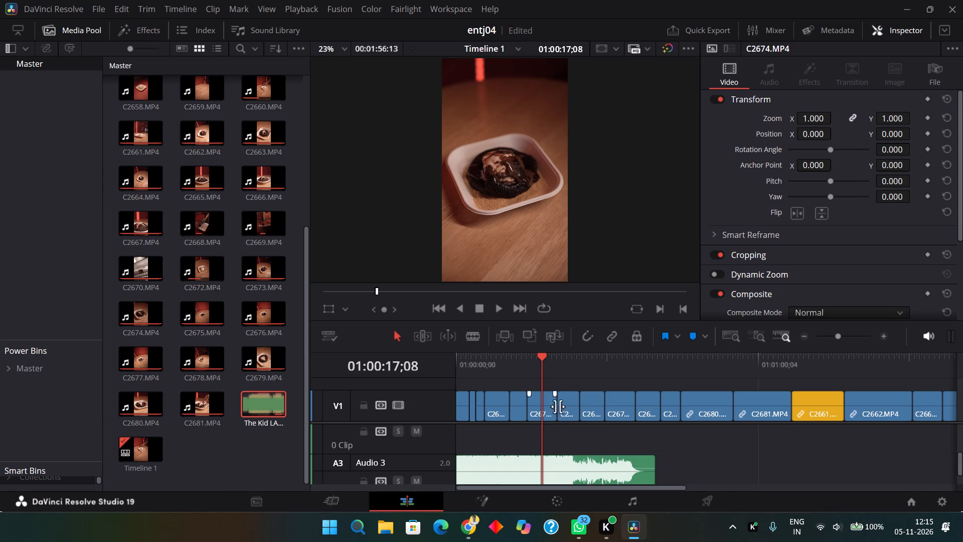
Sample the following shots up to C2680.MP4 and ripple-delete the four clips between C2675.MP4 and C2680.MP4.
click(571, 368)
click(639, 367)
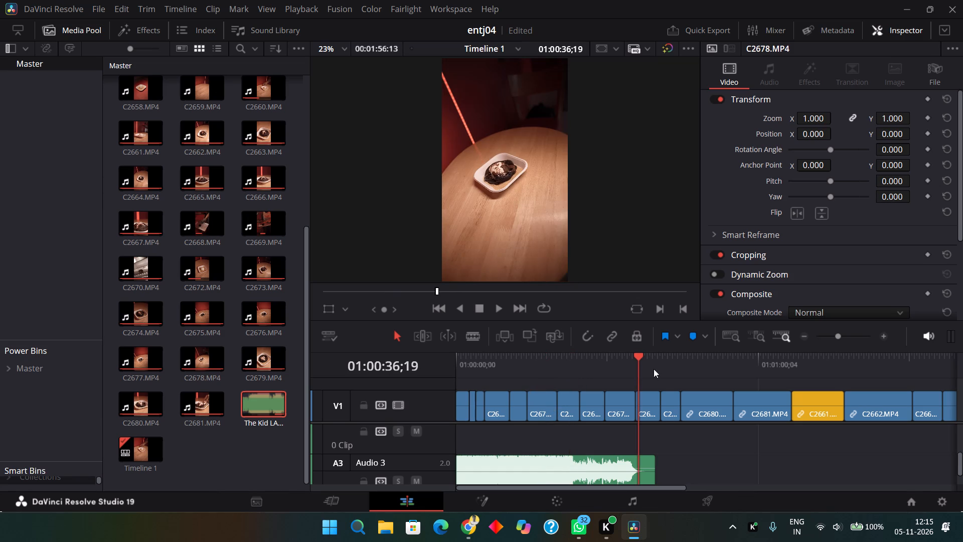
click(666, 366)
click(693, 367)
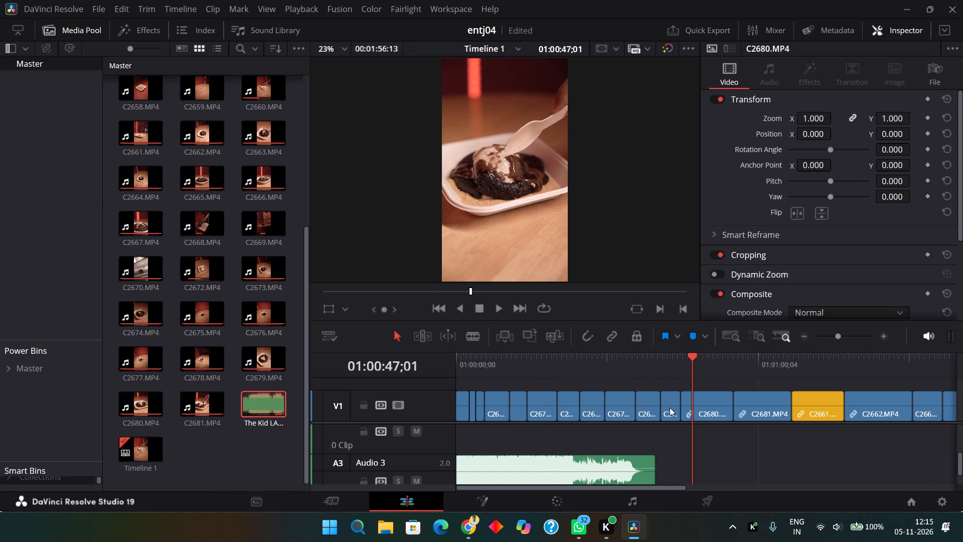
drag(666, 433, 581, 402)
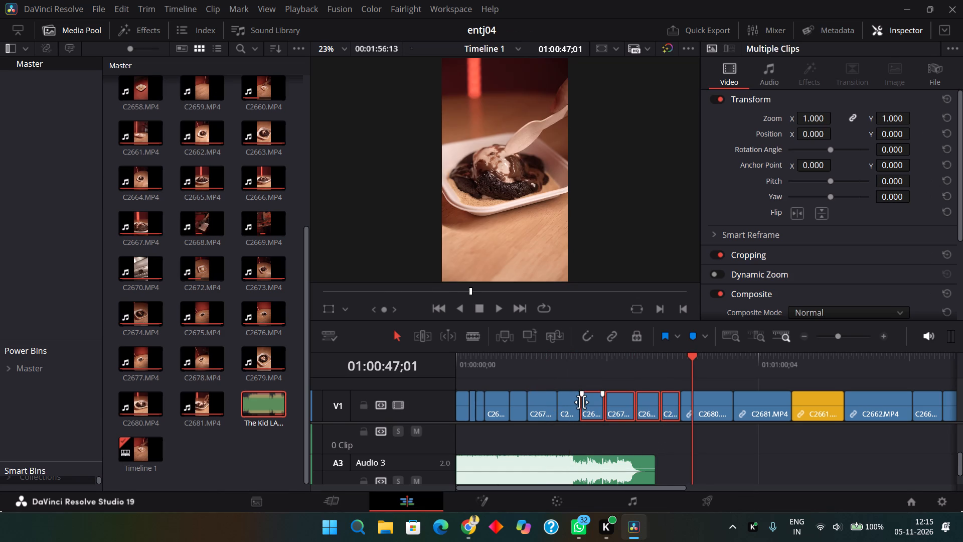
key(Delete)
Play the cut from C2672.MP4 onward and ripple-delete C2675.MP4, which sits just before C2680.MP4.
click(520, 363)
key(space)
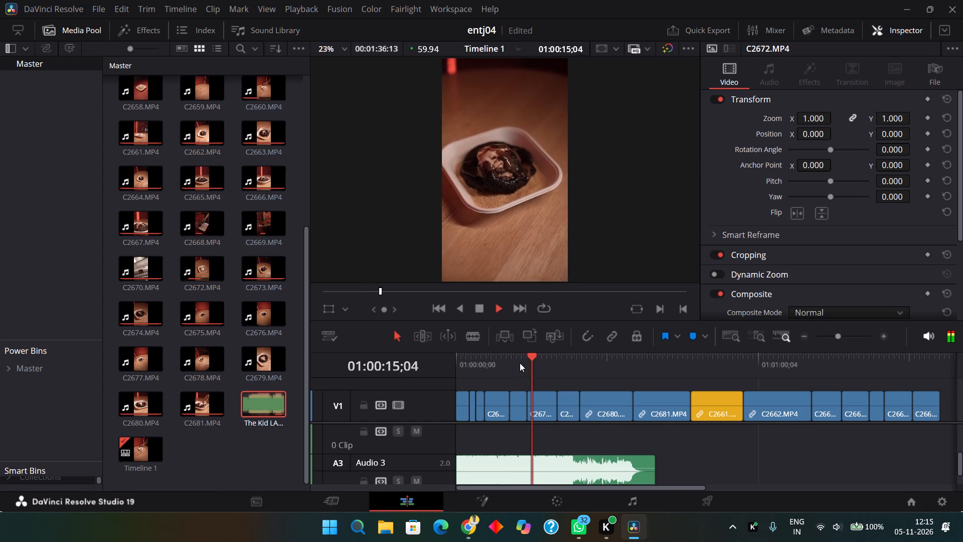
click(560, 361)
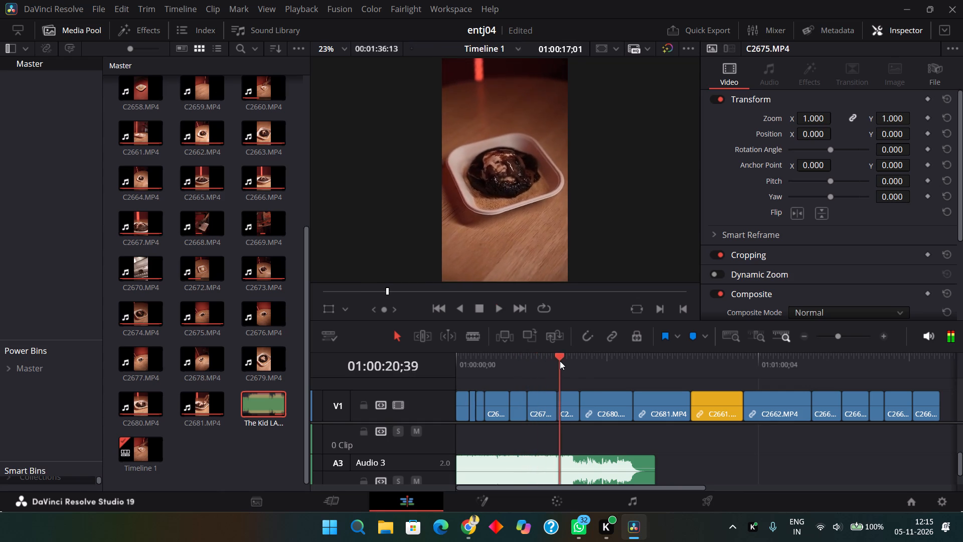
click(580, 361)
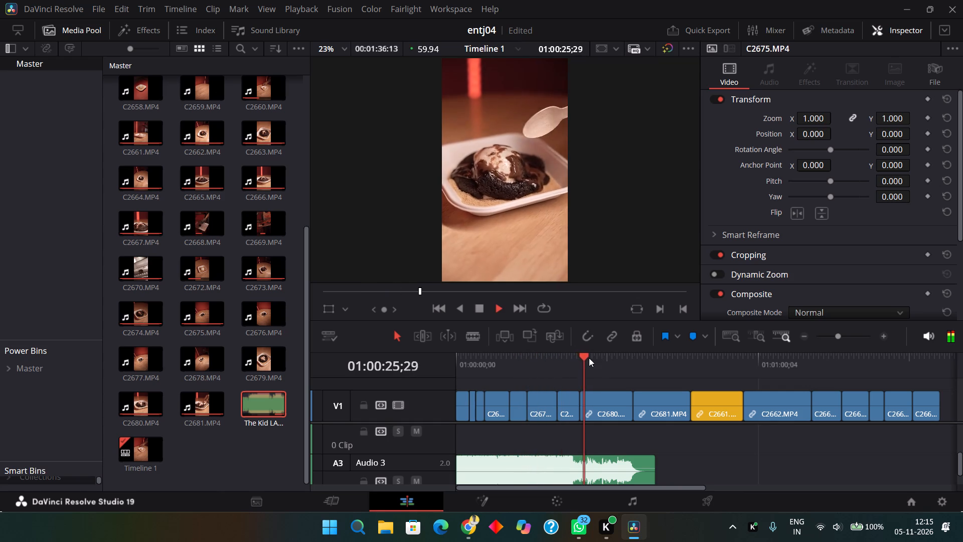
click(559, 396)
click(562, 399)
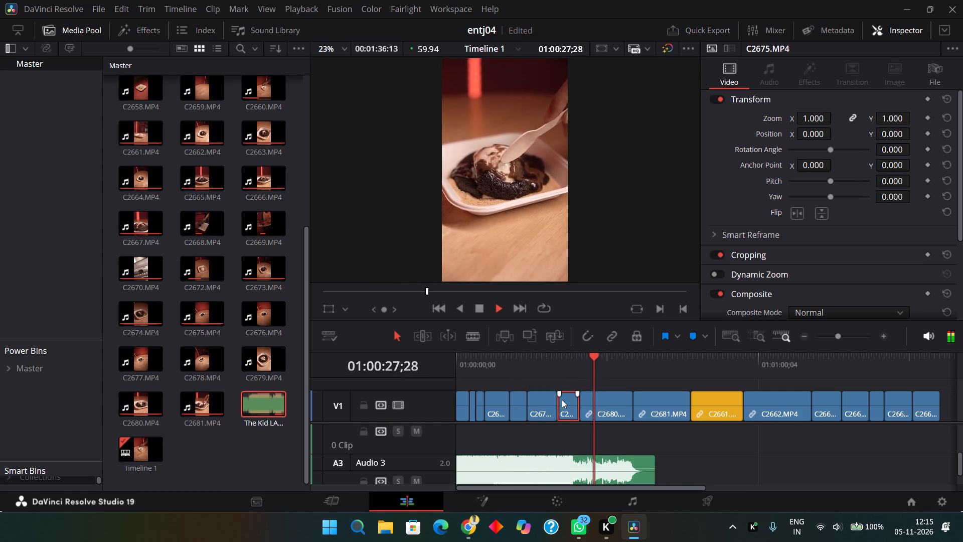
key(Delete)
Find where the spoon digs into the dessert and ripple-trim the start of C2680.MP4 at 01:00:23;38.
drag(573, 374, 563, 370)
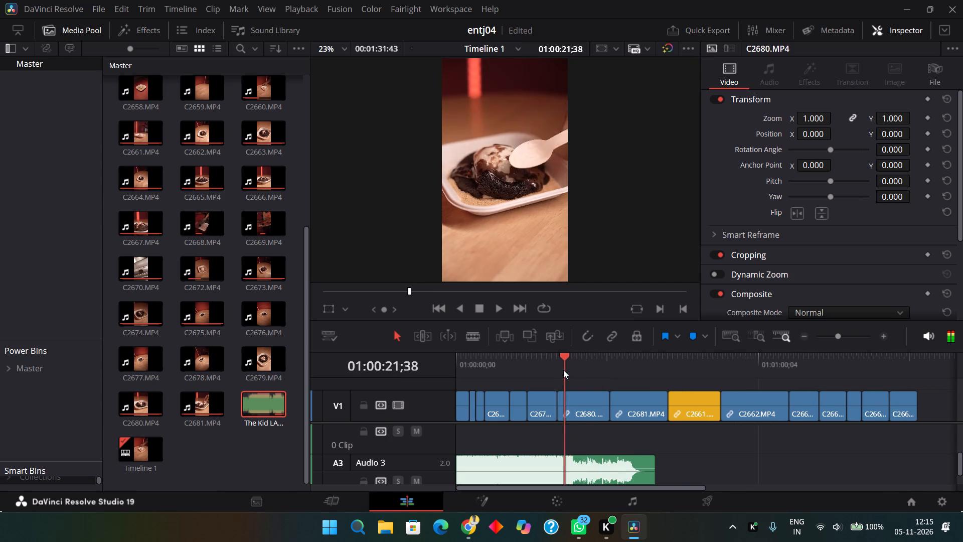
drag(563, 370, 576, 369)
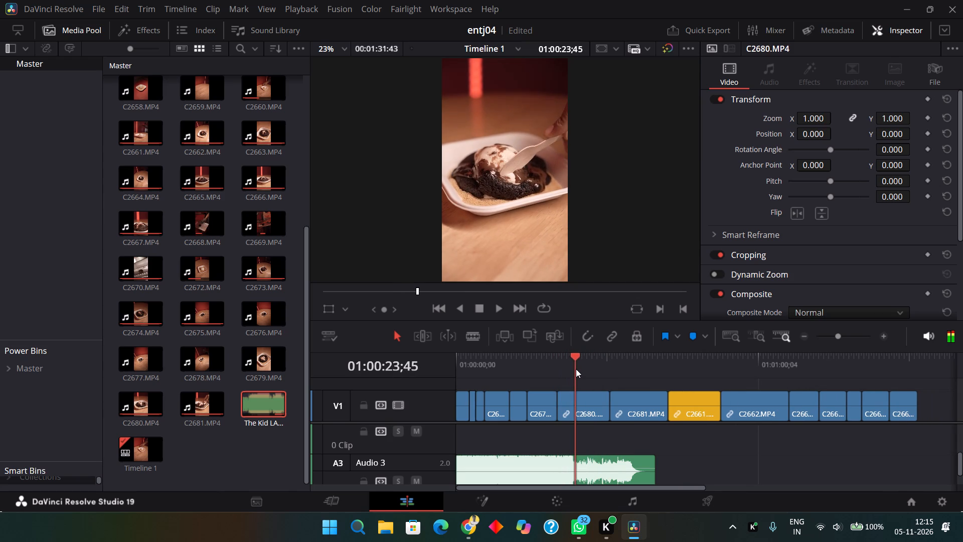
drag(576, 369, 575, 369)
click(582, 406)
text(3)
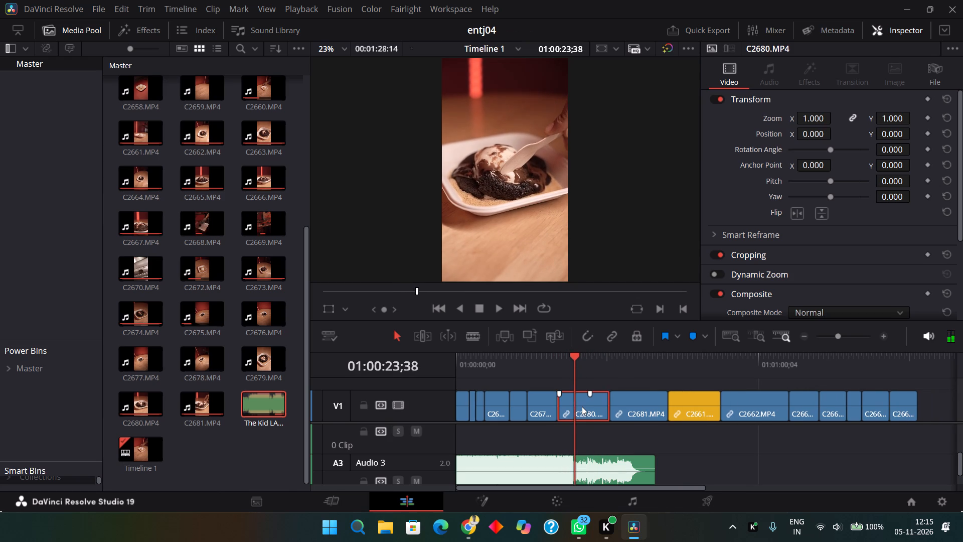
Play the trimmed C2680.MP4 and sample onward through C2681.MP4, C2661, C2662.MP4 and the remaining clips to review the footage.
key(space)
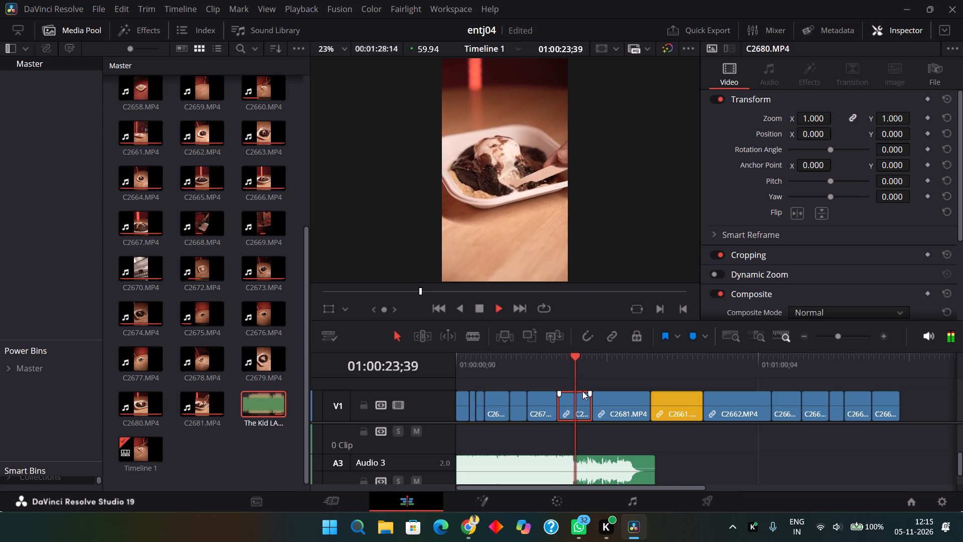
click(609, 364)
click(641, 361)
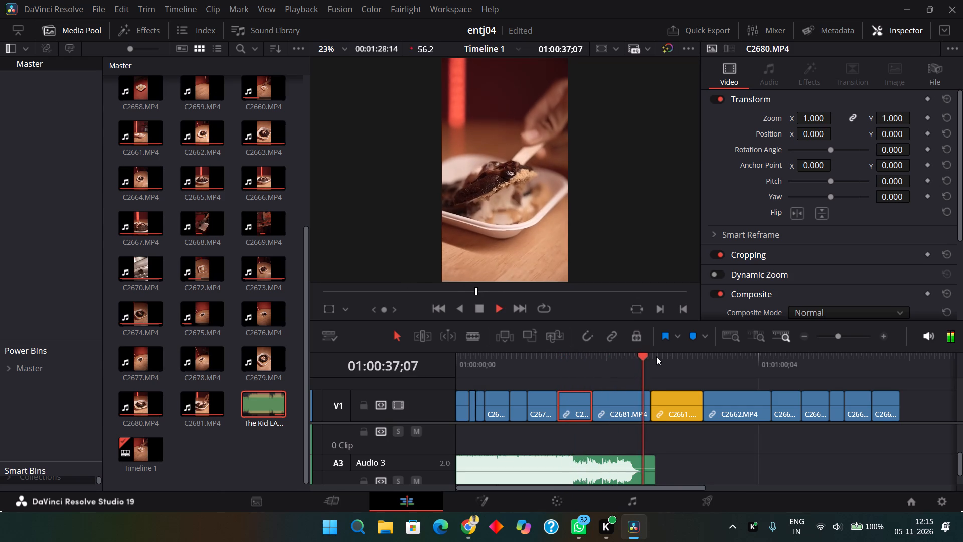
click(656, 356)
click(682, 355)
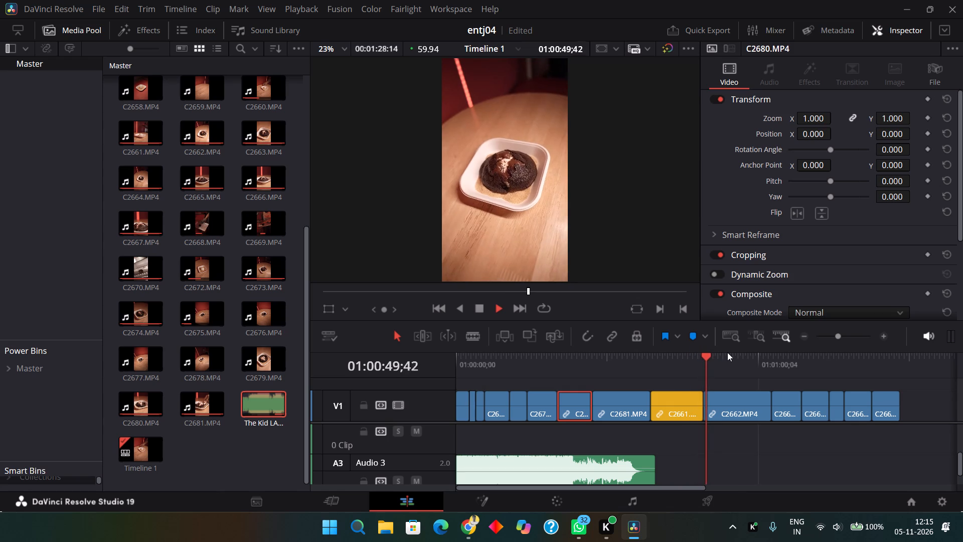
click(727, 352)
click(736, 364)
click(774, 374)
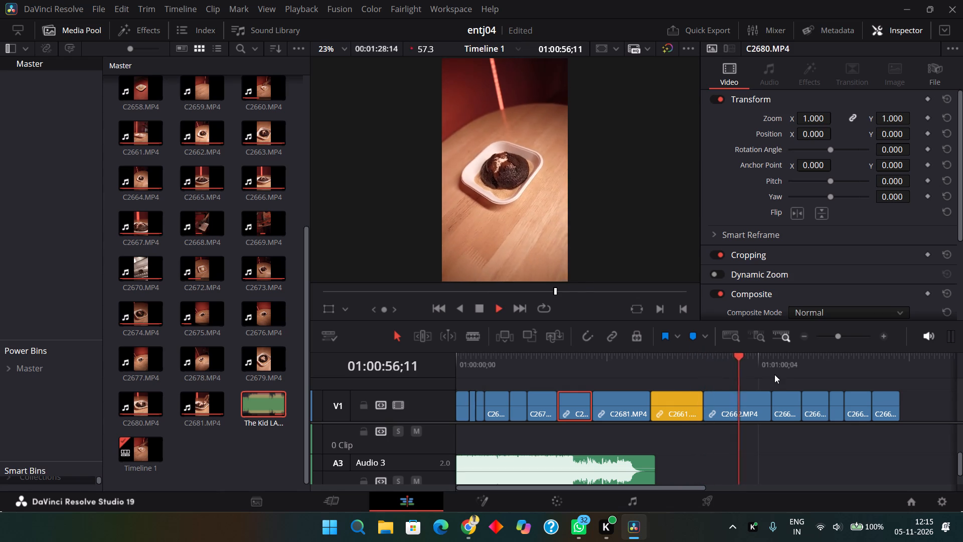
click(811, 370)
click(850, 362)
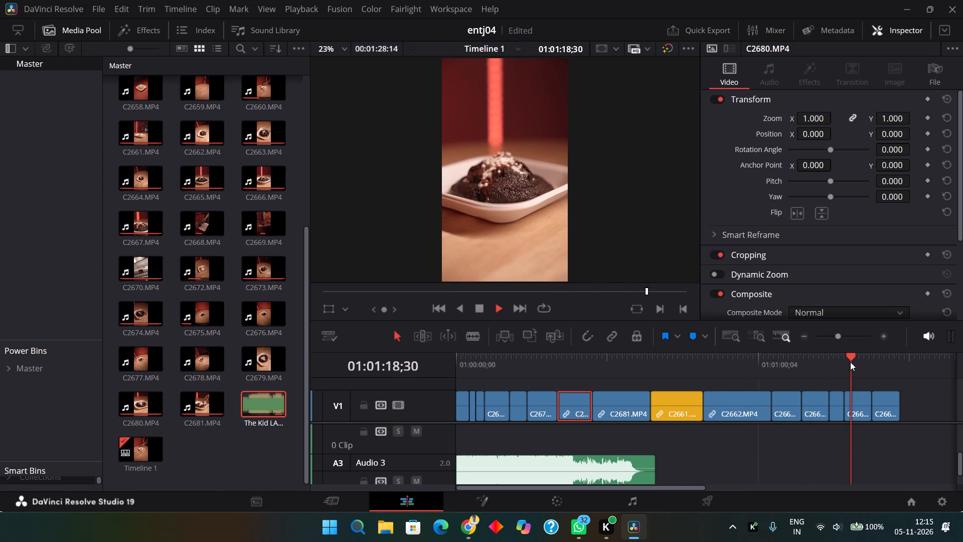
key(space)
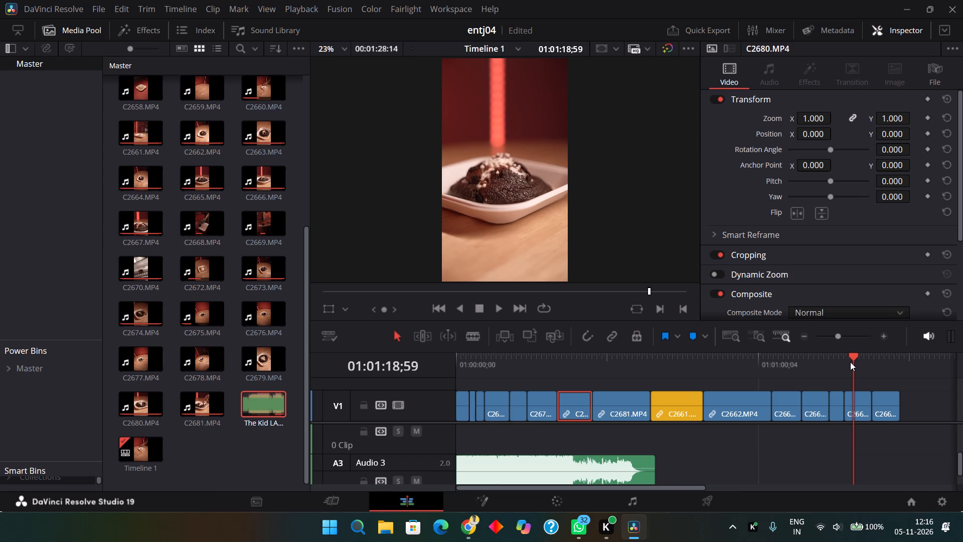
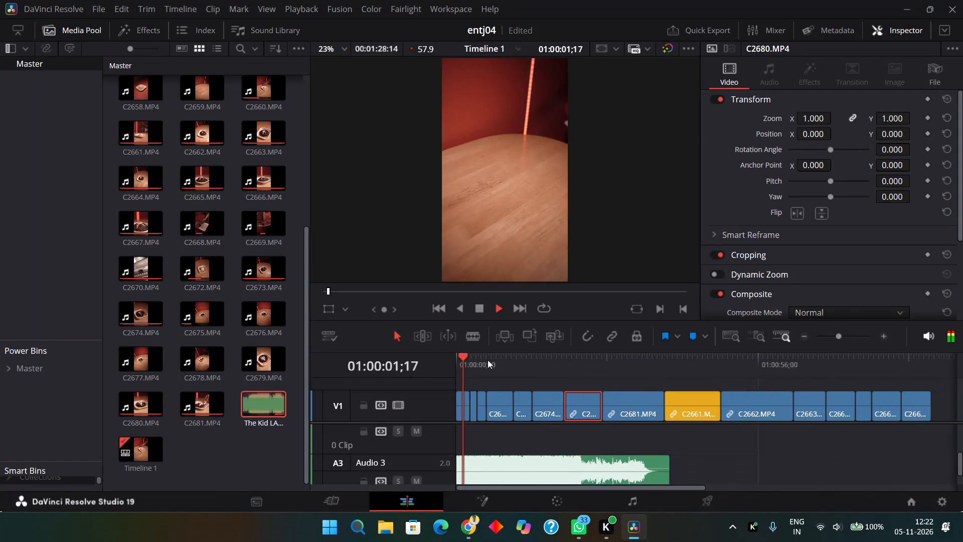
Play the opening of the timeline and ripple-trim the start of C2660.MP4 at 01:00:01;24.
alt+scroll(488, 360, up, 8)
key(space)
key(space)
scroll(519, 391, down, 4)
key(space)
alt+scroll(525, 402, down, 4)
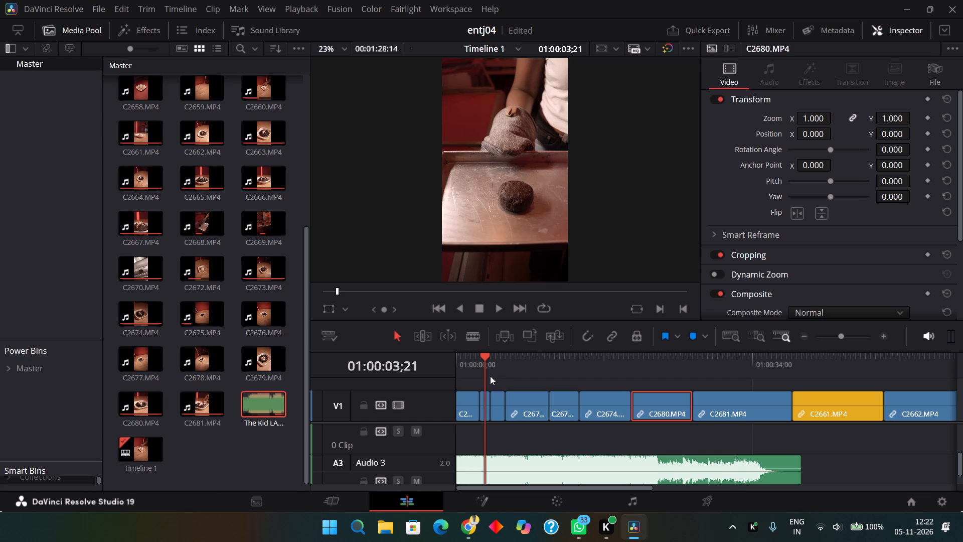
click(848, 337)
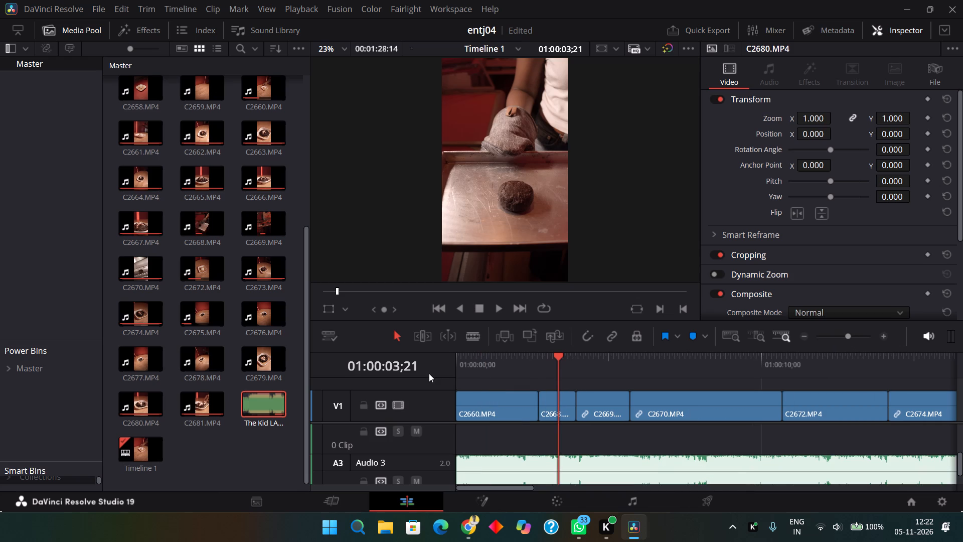
drag(464, 362, 324, 353)
key(space)
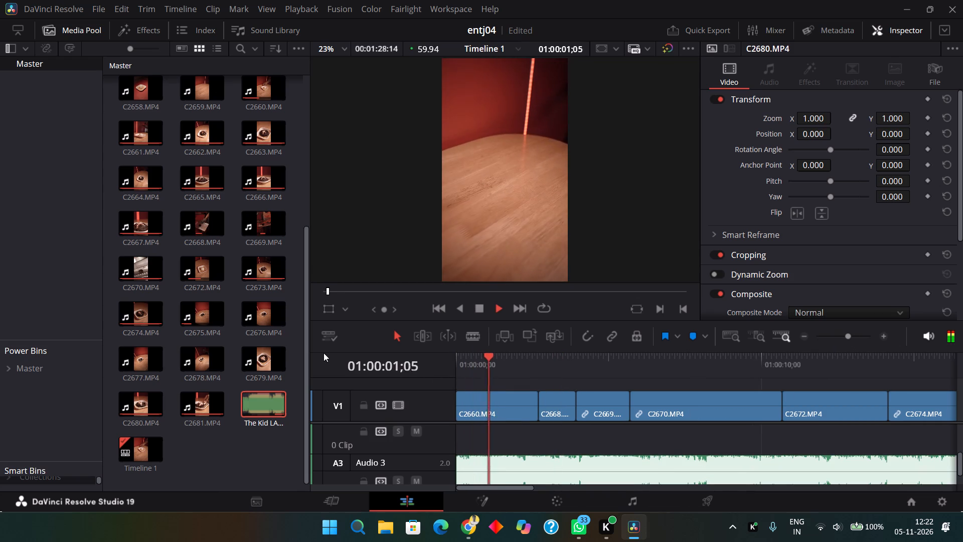
key(space)
key(3)
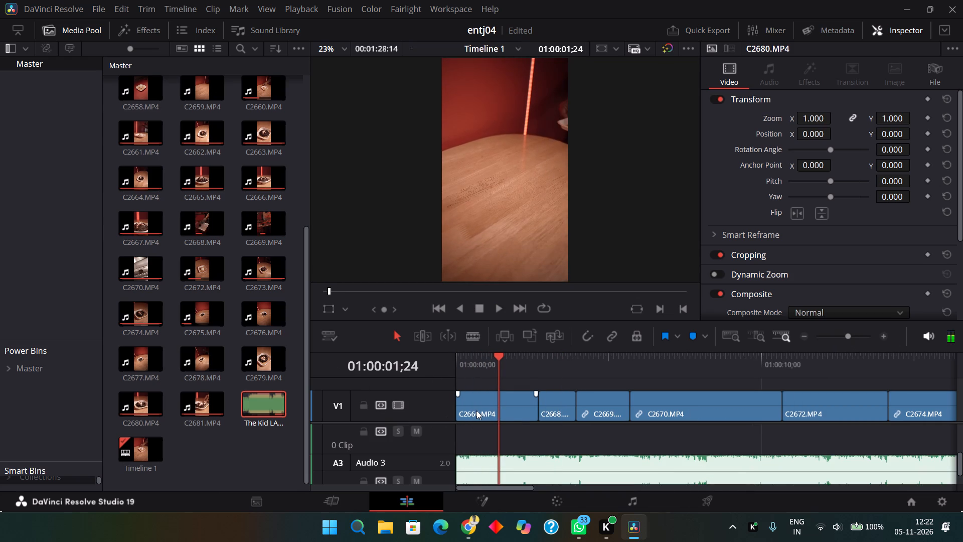
click(476, 411)
key(3)
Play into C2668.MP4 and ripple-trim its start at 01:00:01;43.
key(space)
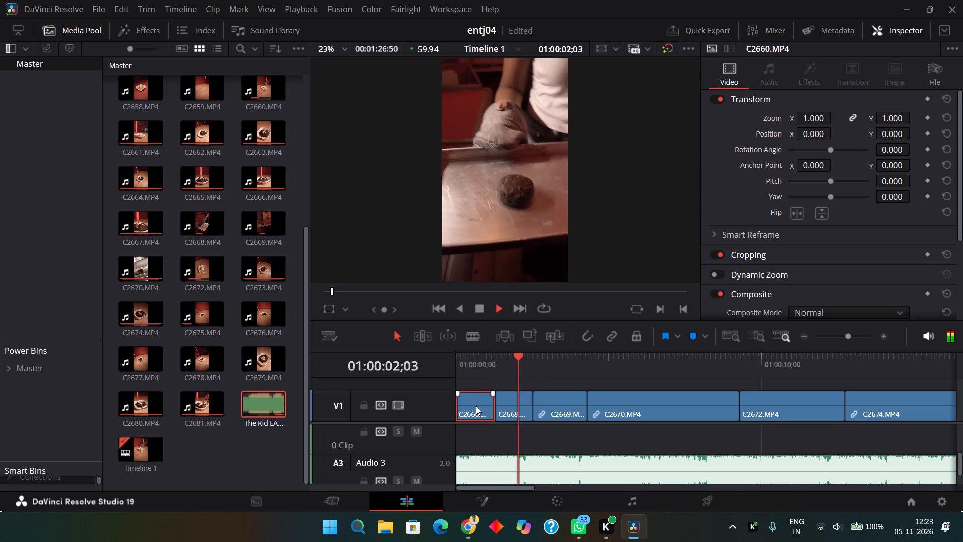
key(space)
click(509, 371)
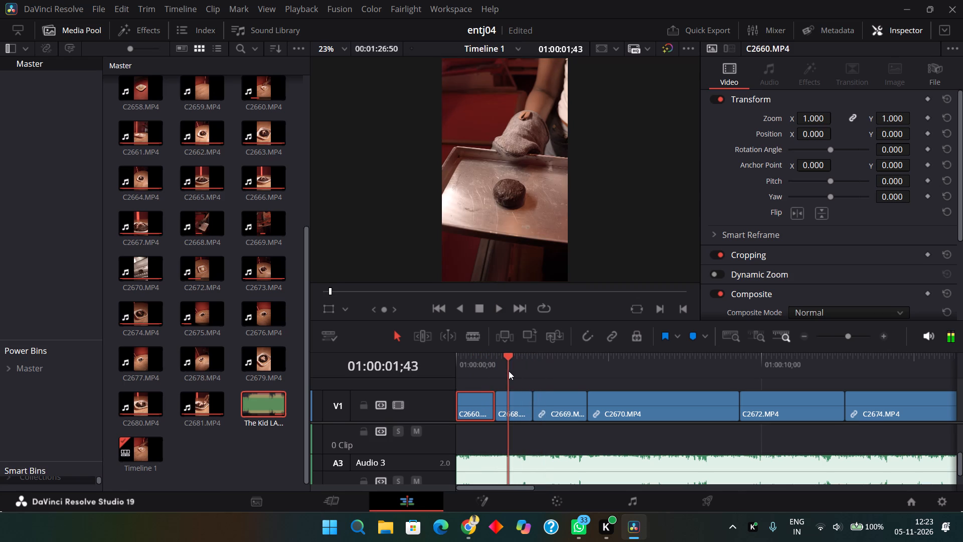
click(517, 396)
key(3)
Replay the opening shots and ripple-delete C2668.MP4, which sits between C2660.MP4 and C2669.MP4.
drag(488, 368, 304, 369)
key(space)
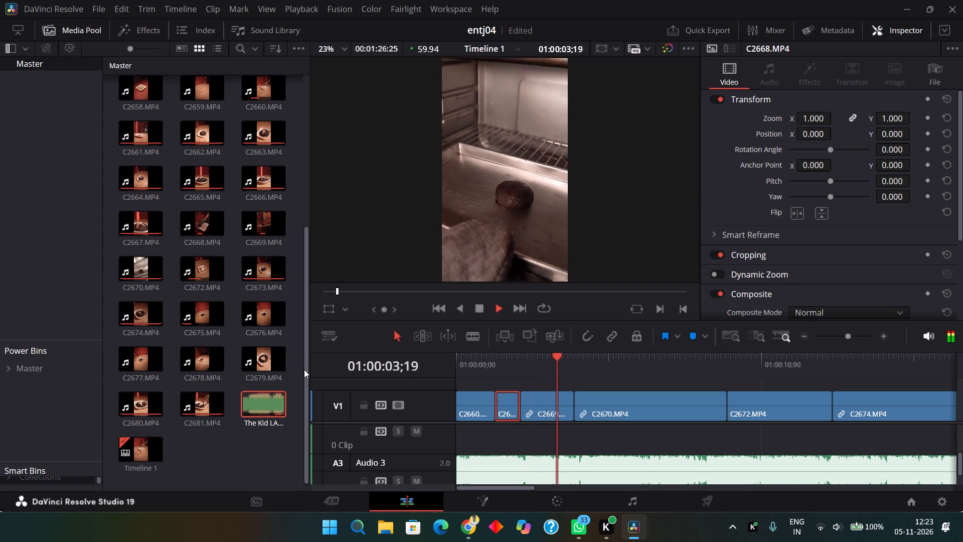
key(space)
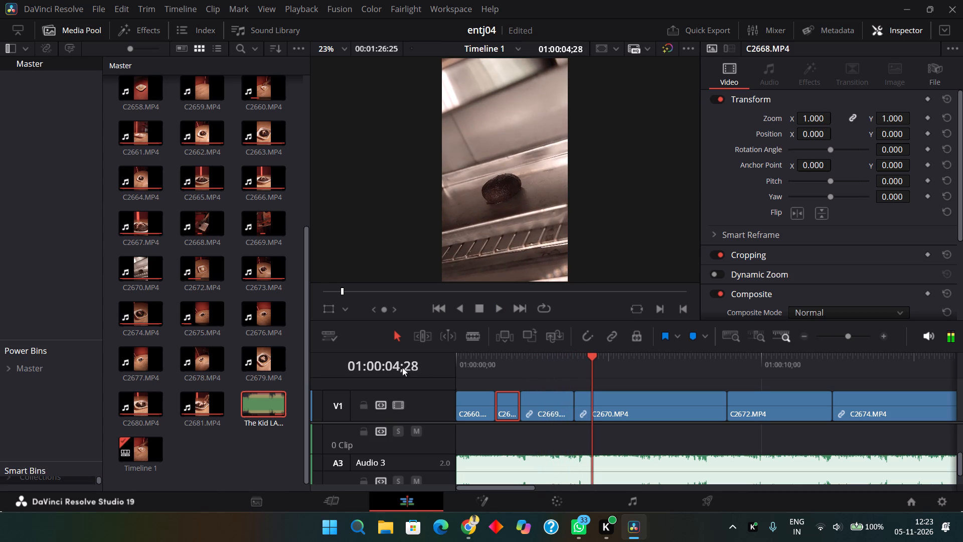
drag(491, 350, 472, 366)
click(472, 366)
double_click(467, 381)
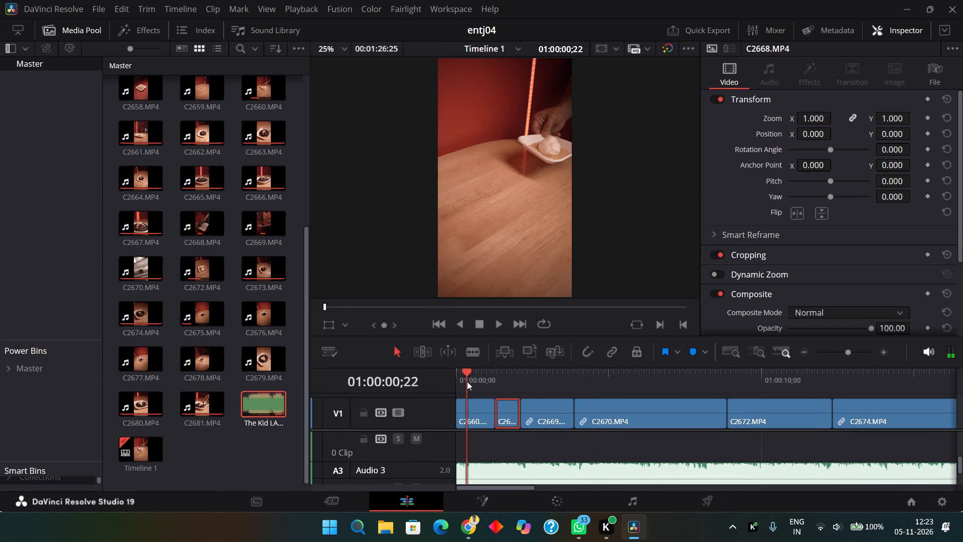
key(space)
key(space)
key(space)
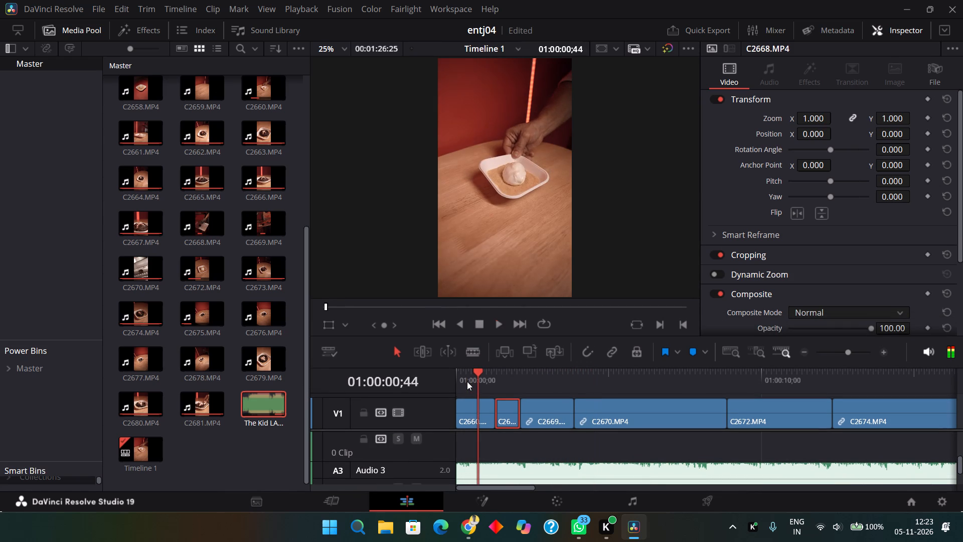
key(space)
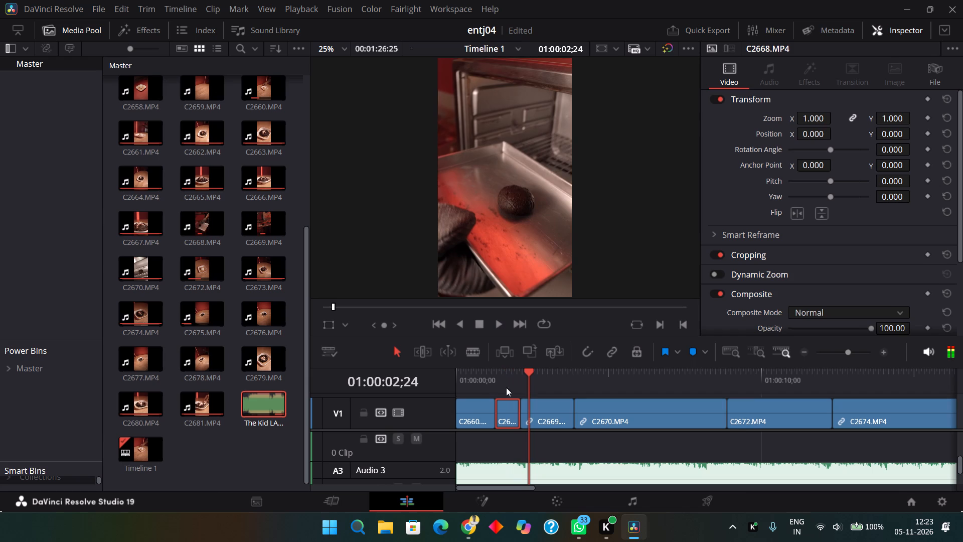
key(Delete)
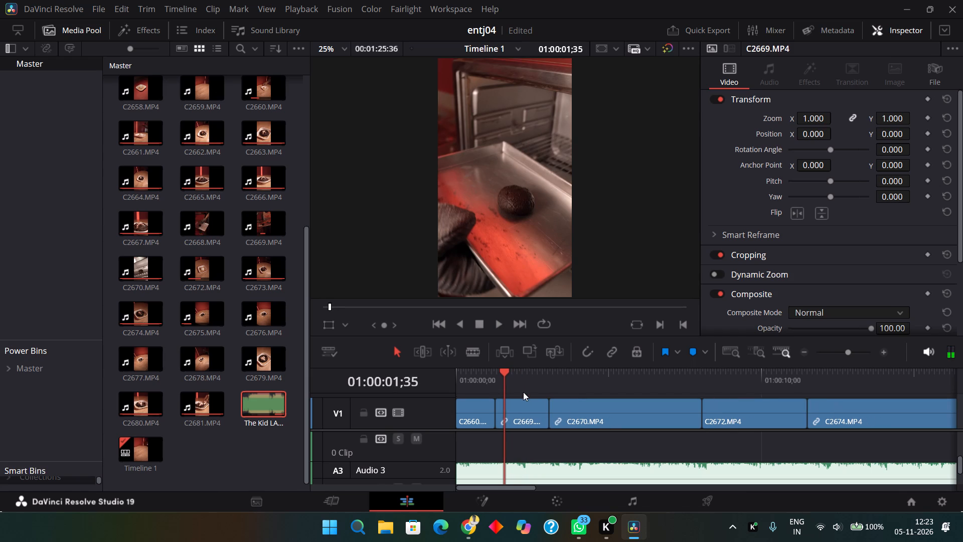
Play the opening through the oven shots and slow C2670.MP4 to a clip speed of 42.00.
drag(487, 374, 324, 382)
key(space)
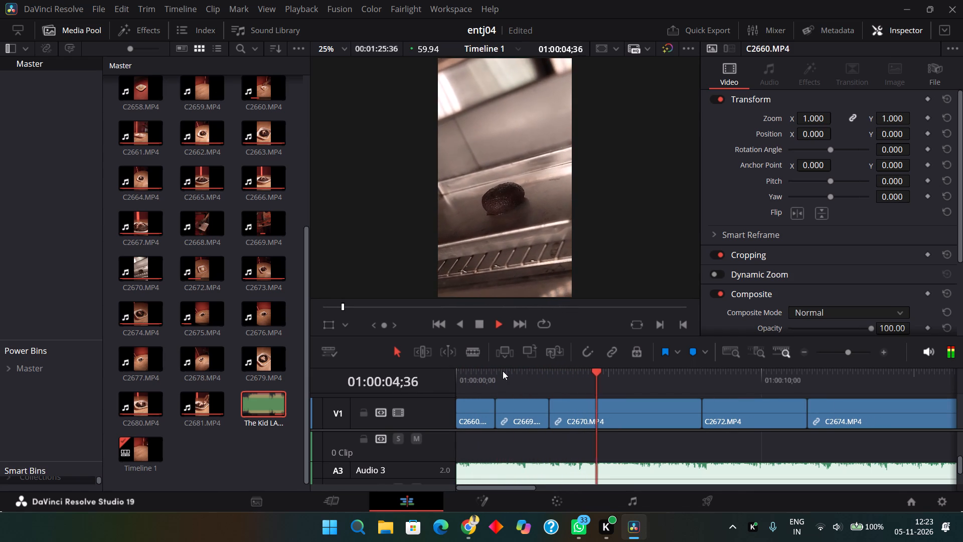
key(space)
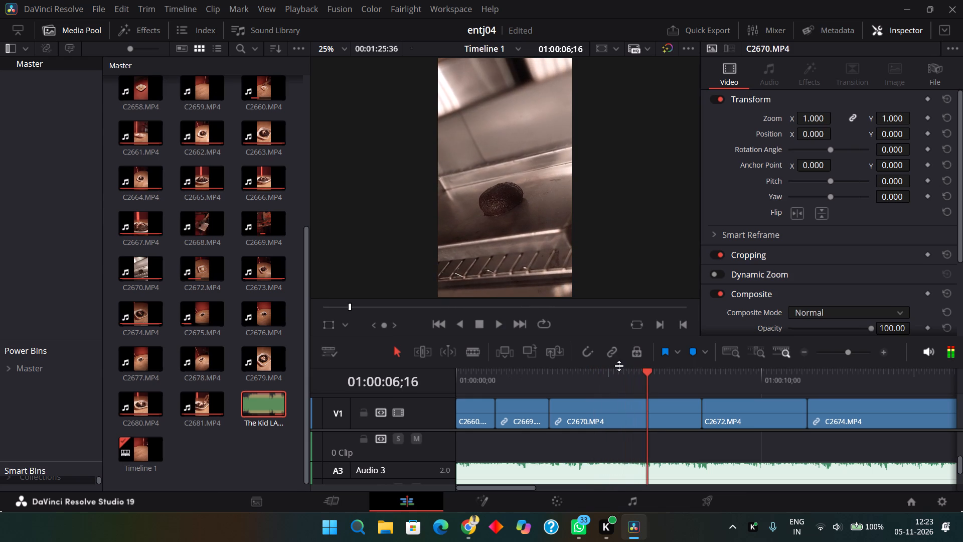
click(594, 414)
scroll(819, 237, down, 3)
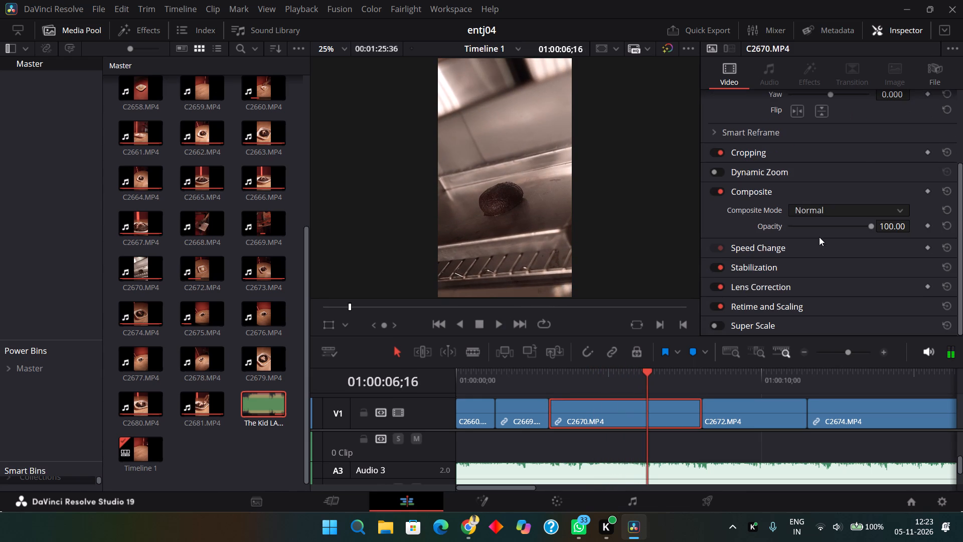
scroll(819, 237, down, 2)
click(764, 250)
drag(850, 299, 803, 299)
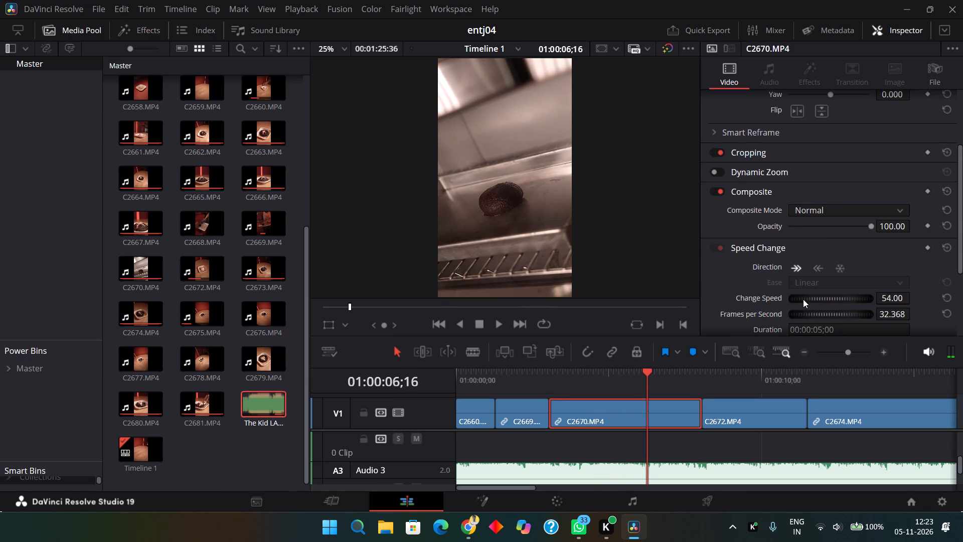
drag(803, 299, 775, 292)
Set the retime process of C2670.MP4 to Optical Flow.
scroll(770, 289, down, 11)
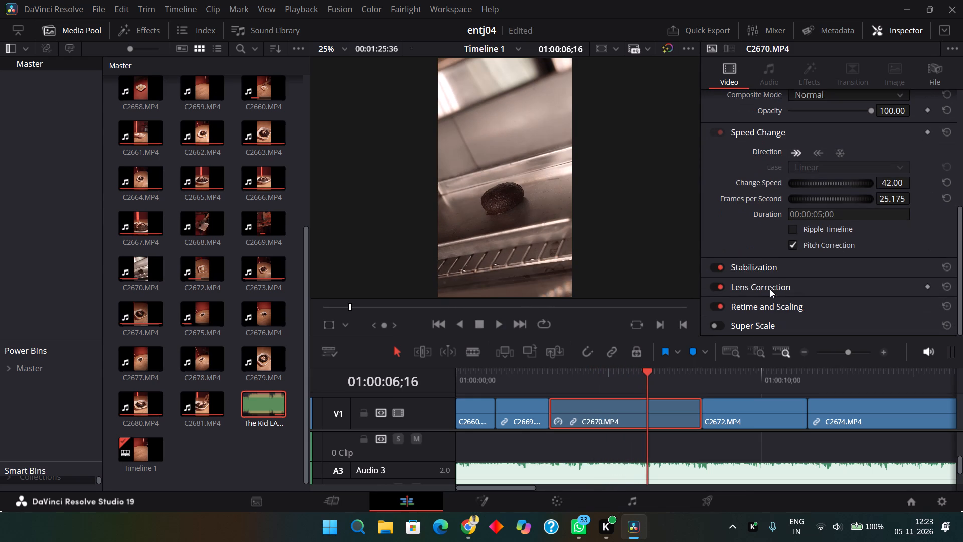
click(774, 303)
scroll(774, 303, down, 2)
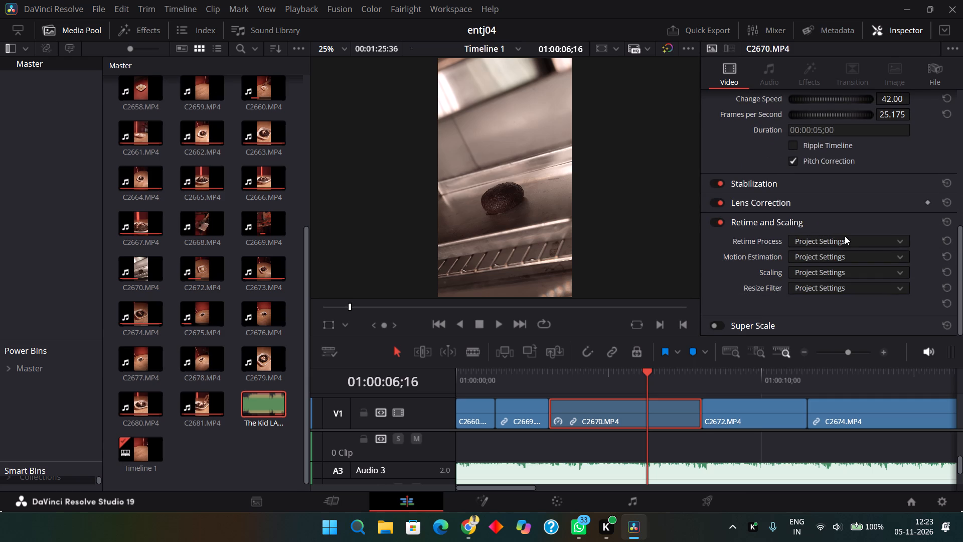
click(845, 236)
click(841, 297)
Stabilize C2670.MP4 using Similarity mode and play the stabilized shot.
scroll(776, 188, up, 1)
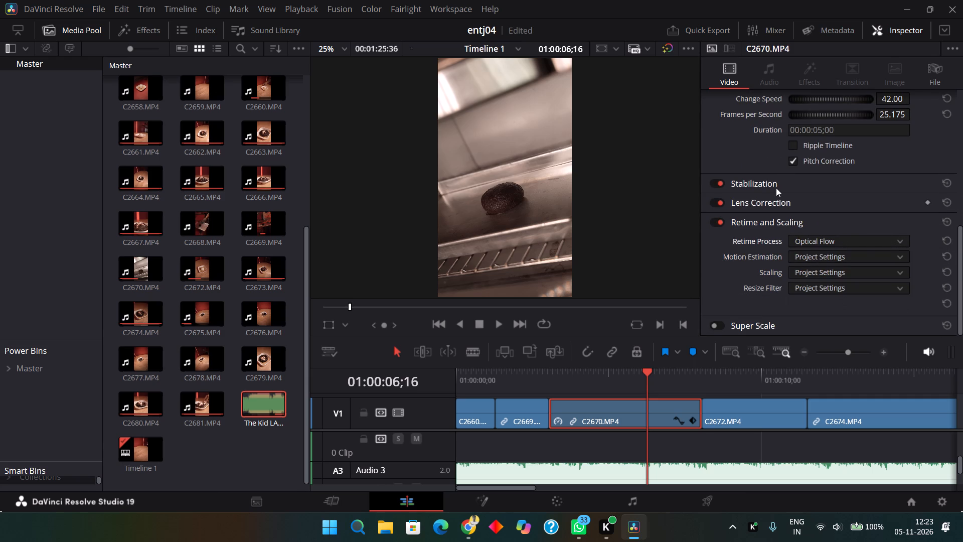
scroll(776, 188, up, 2)
scroll(765, 228, down, 1)
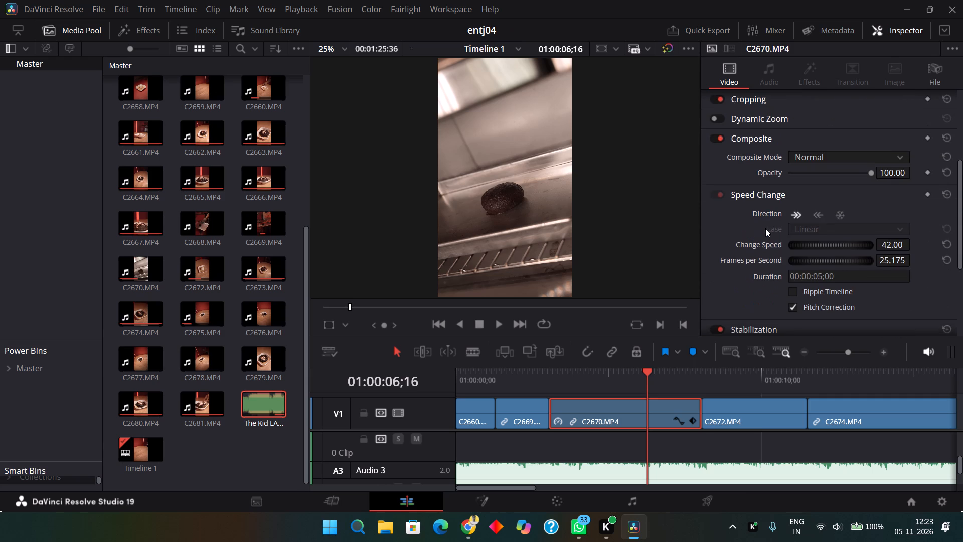
double_click(749, 326)
scroll(749, 326, down, 2)
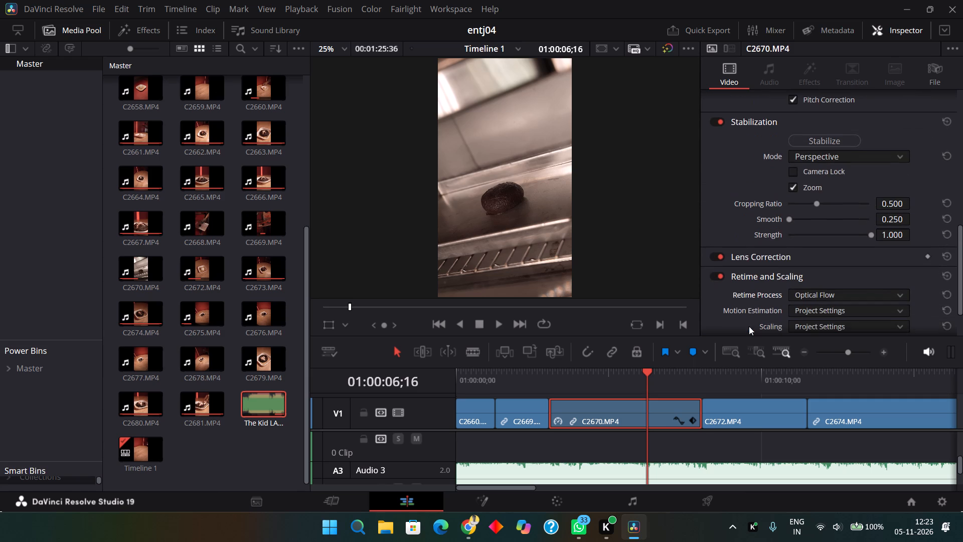
click(826, 155)
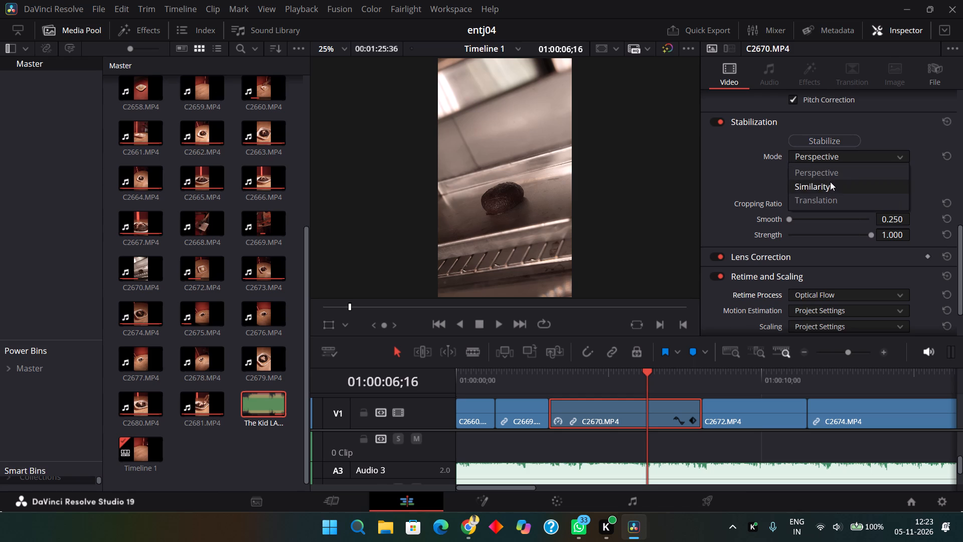
click(831, 184)
click(837, 137)
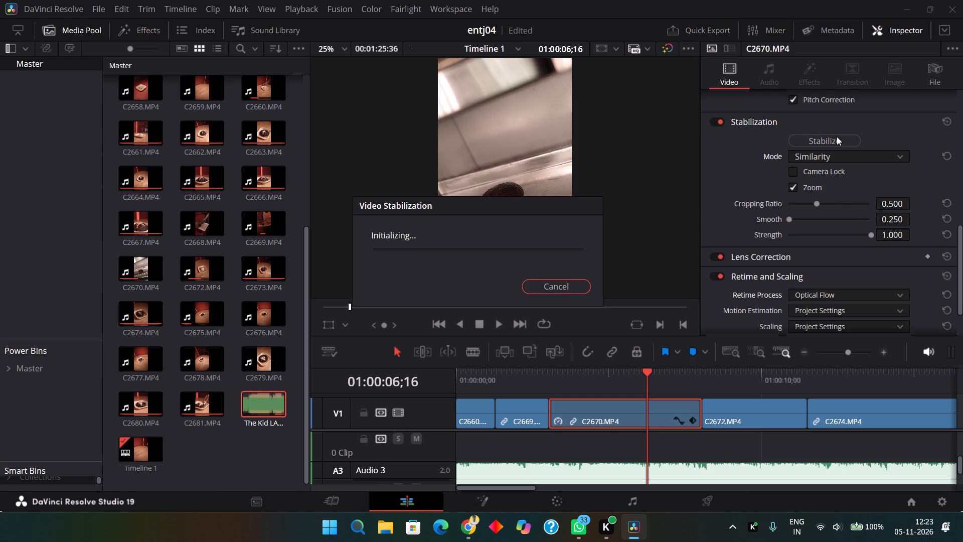
click(557, 381)
key(space)
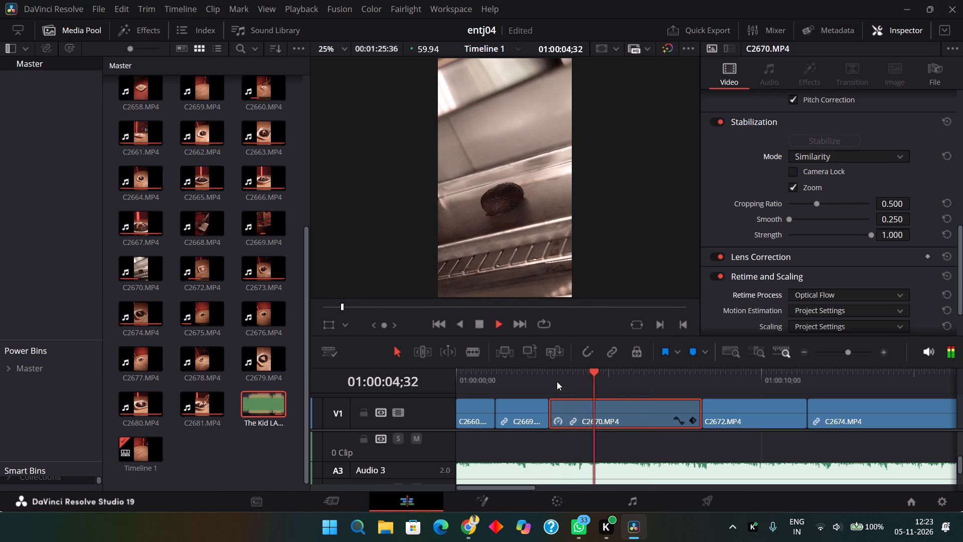
key(space)
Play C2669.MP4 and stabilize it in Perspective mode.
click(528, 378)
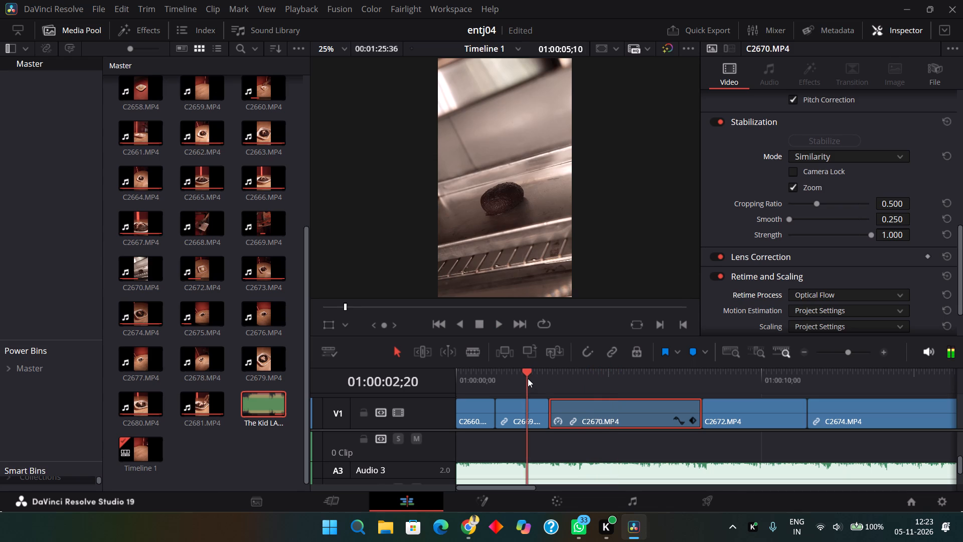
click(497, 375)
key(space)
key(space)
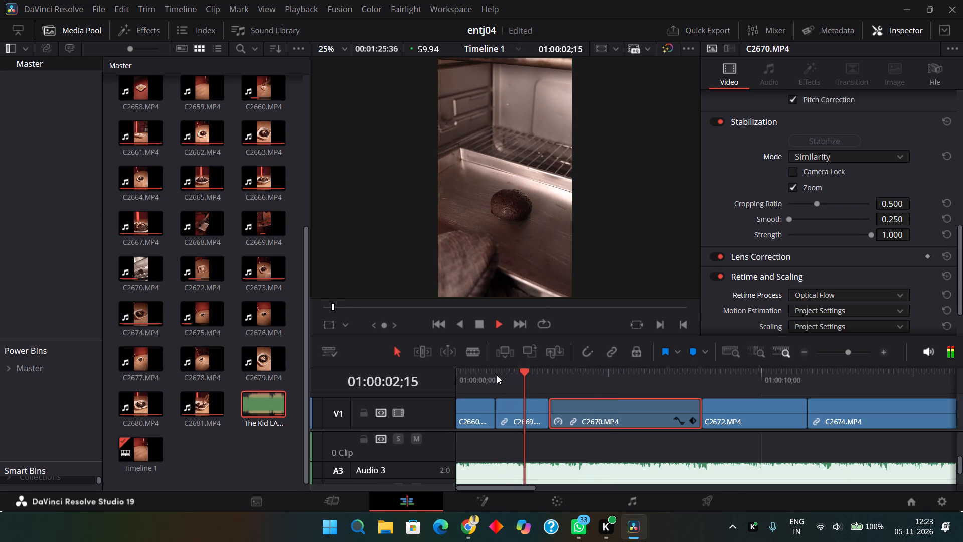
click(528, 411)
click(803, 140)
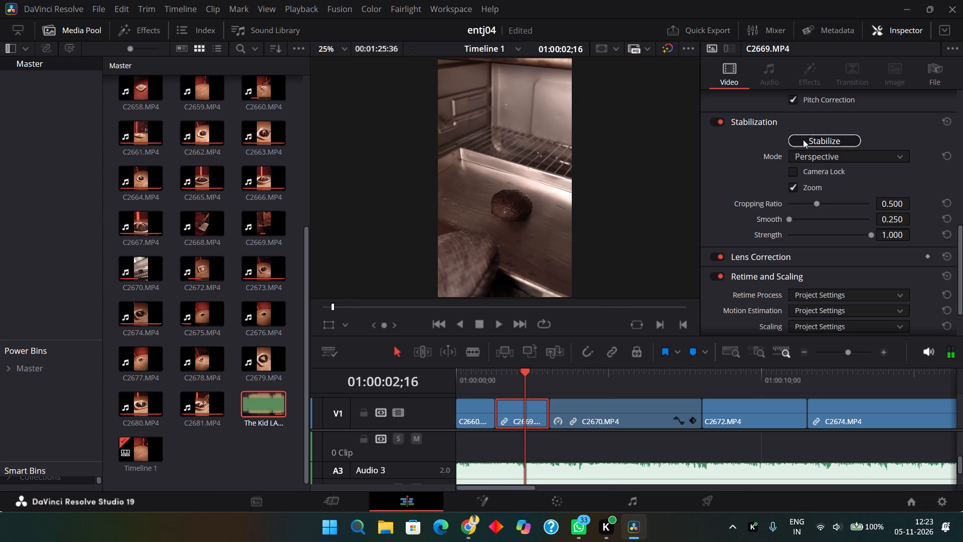
Play the stabilized C2669.MP4 and switch its stabilization off.
click(510, 378)
key(space)
key(space)
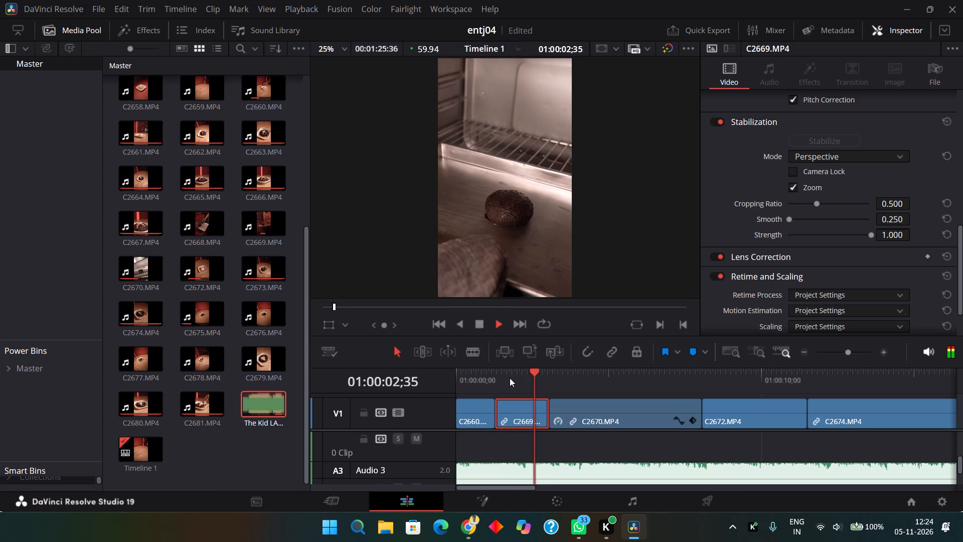
key(space)
click(716, 123)
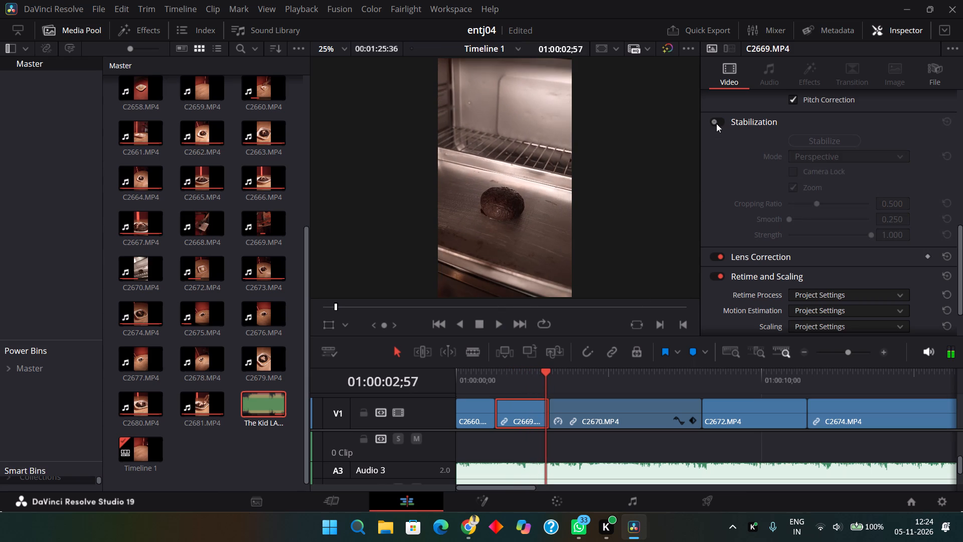
Reframe C2669.MP4 closer on the cake with zoom 1.630 and vertical position 252.
scroll(824, 157, up, 6)
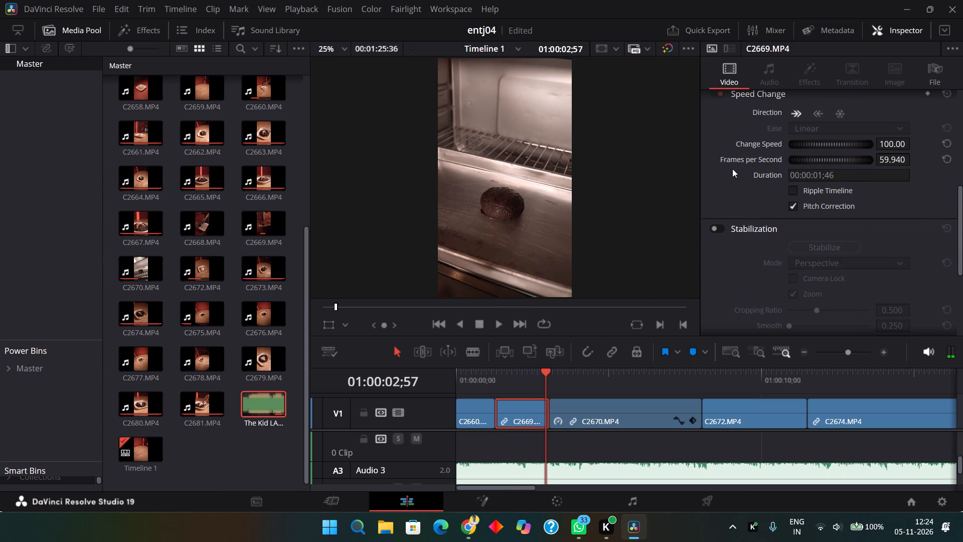
scroll(732, 169, up, 7)
drag(822, 121, 862, 124)
drag(891, 139, 528, 268)
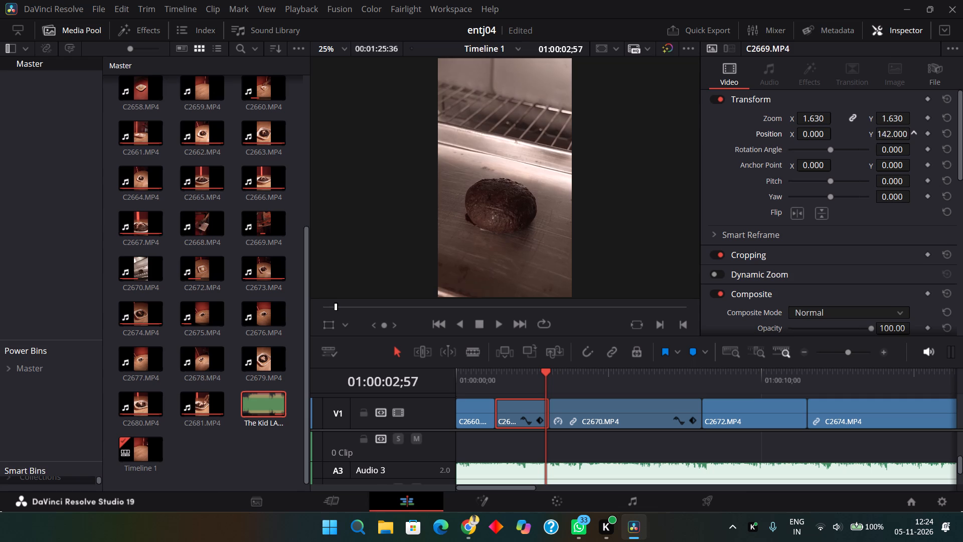
drag(528, 268, 576, 271)
Play the cut from the start of the timeline to check the reframed C2669.MP4 and the opening shot.
drag(493, 378, 327, 320)
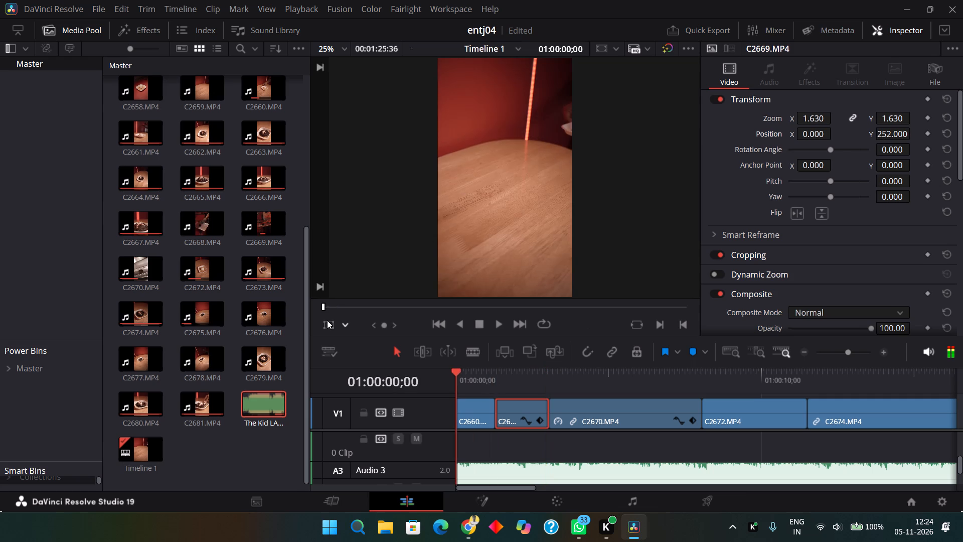
key(space)
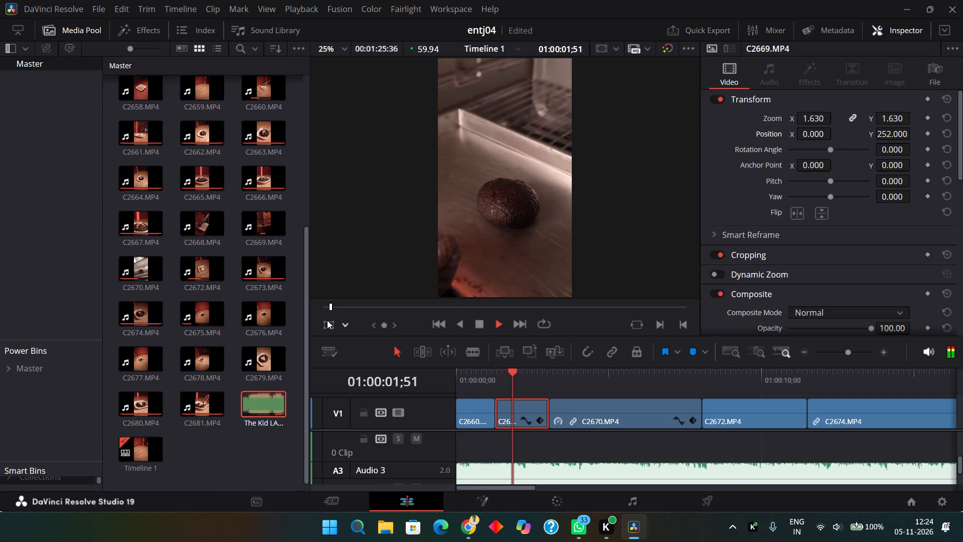
key(space)
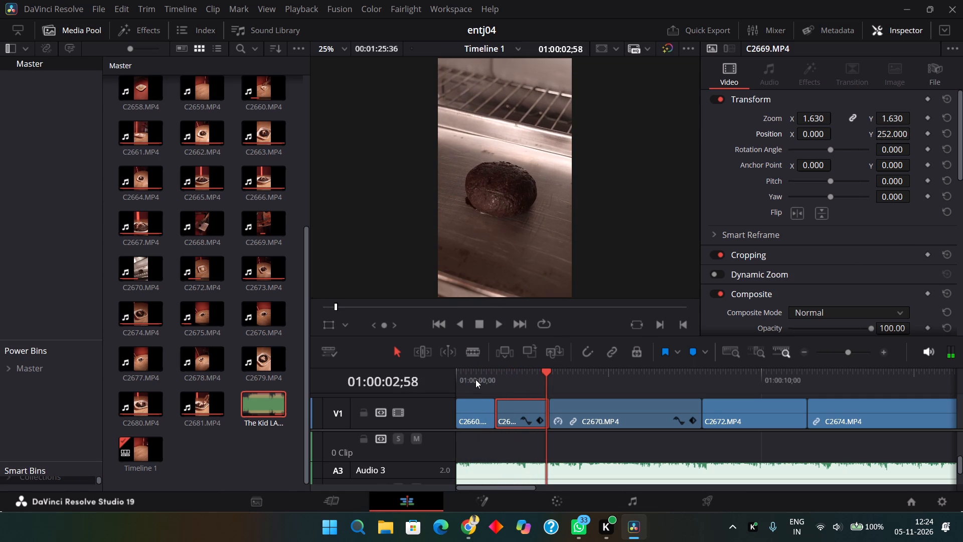
drag(475, 379, 432, 387)
key(space)
key(space)
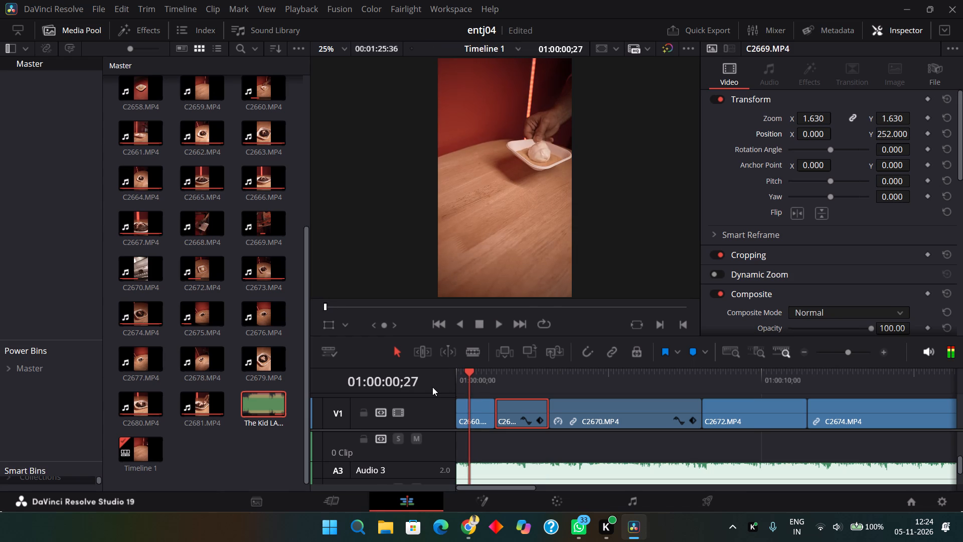
Stabilize the opening clip C2660.MP4 in Perspective mode and play it back from the start.
key(space)
key(space)
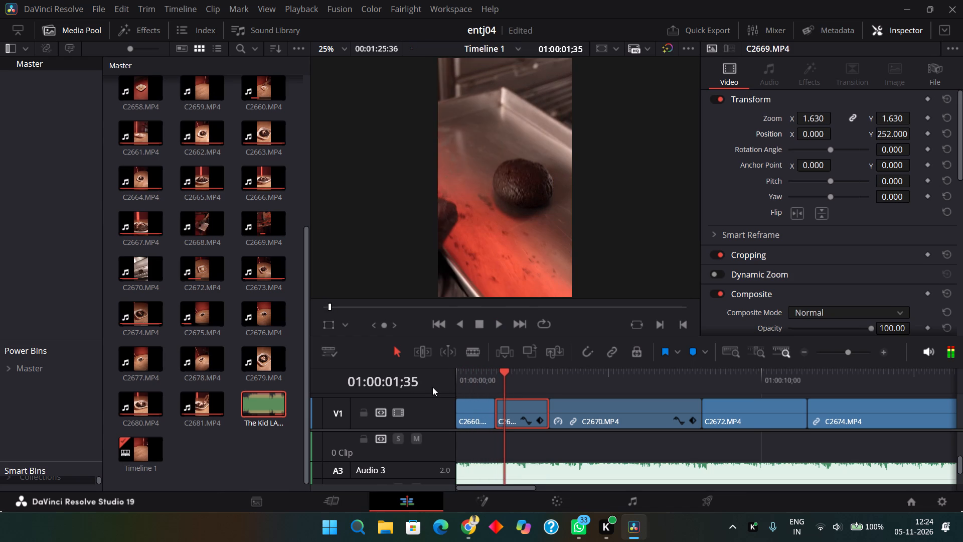
click(475, 412)
scroll(794, 316, down, 1)
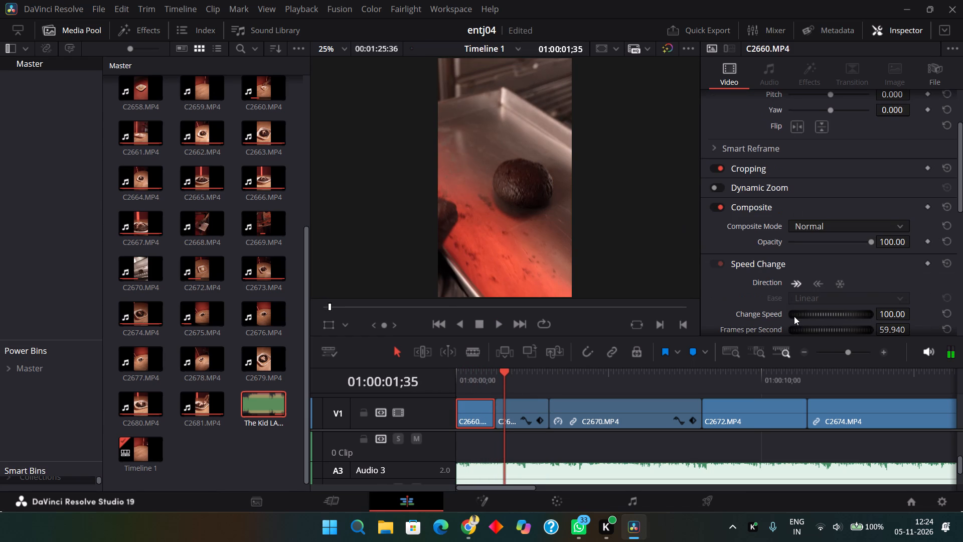
scroll(764, 295, down, 8)
scroll(734, 207, up, 3)
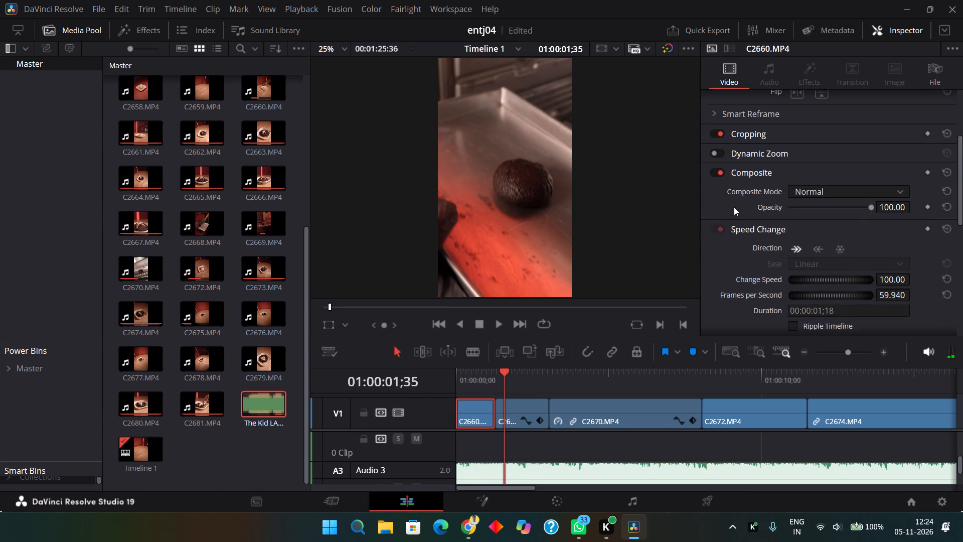
scroll(749, 276, down, 1)
click(823, 278)
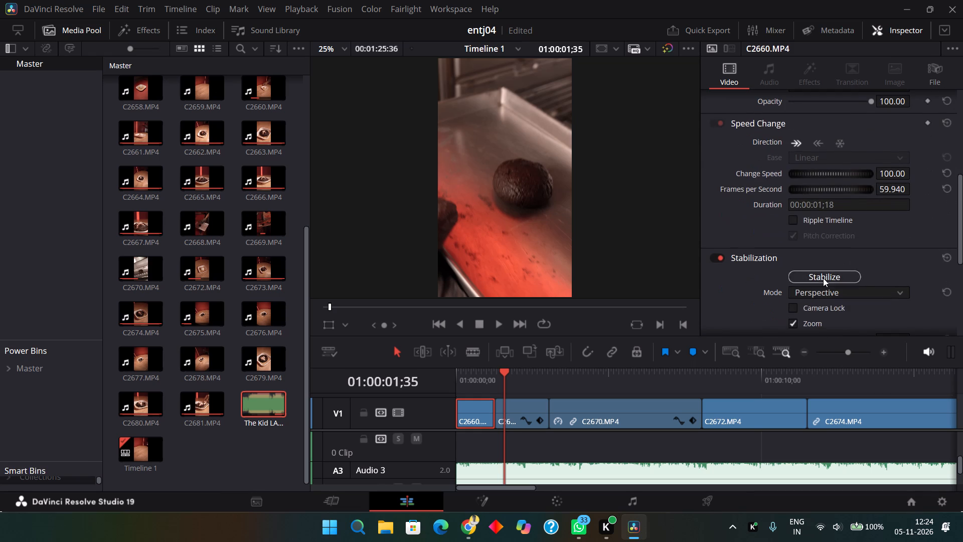
click(462, 379)
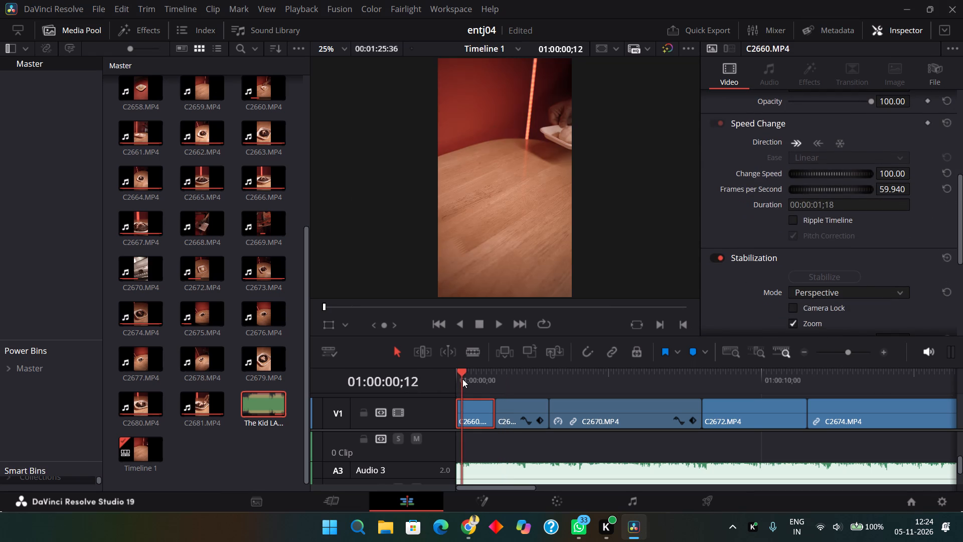
drag(462, 379, 458, 383)
key(space)
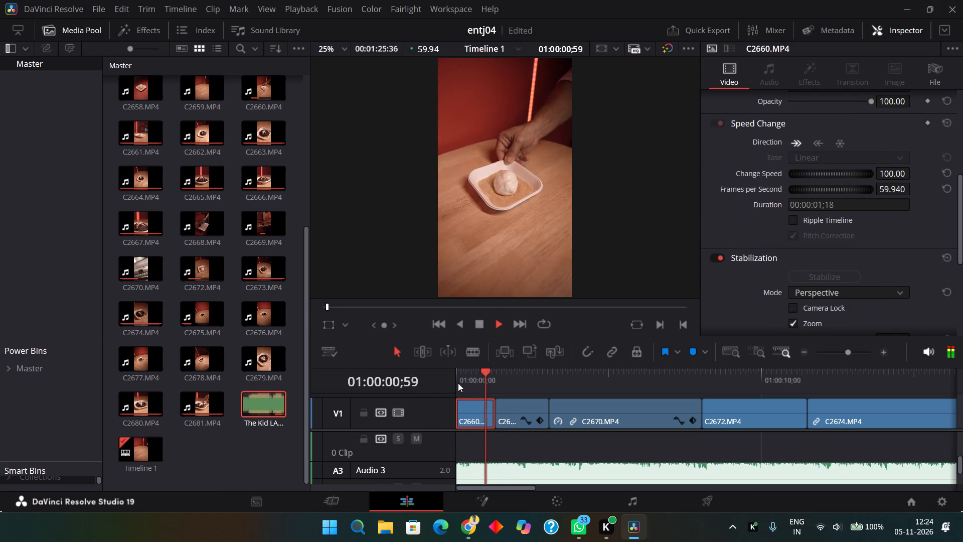
key(space)
Keyframe a zoom-in on C2660.MP4 from 1.000 at its first frame to 1.410 at its last frame.
click(458, 383)
key(Up)
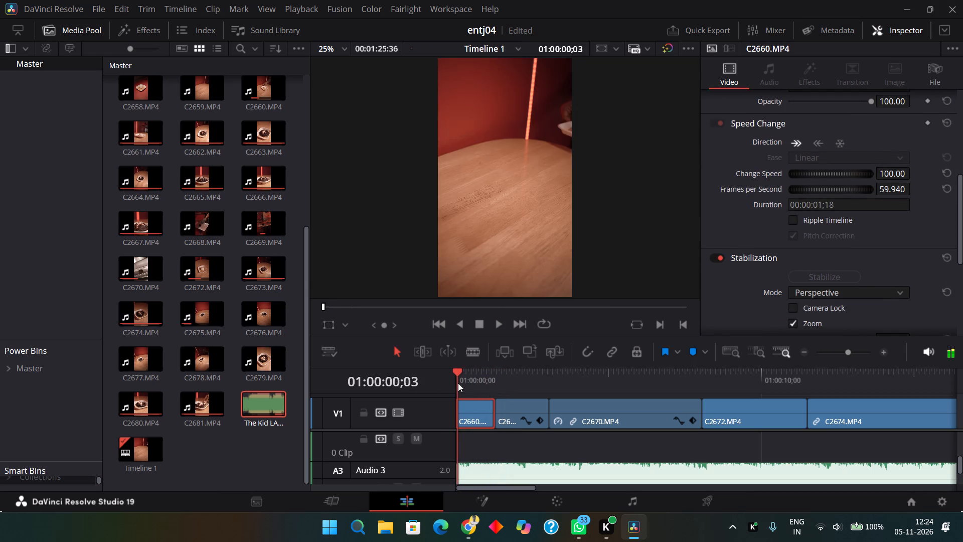
scroll(896, 162, up, 10)
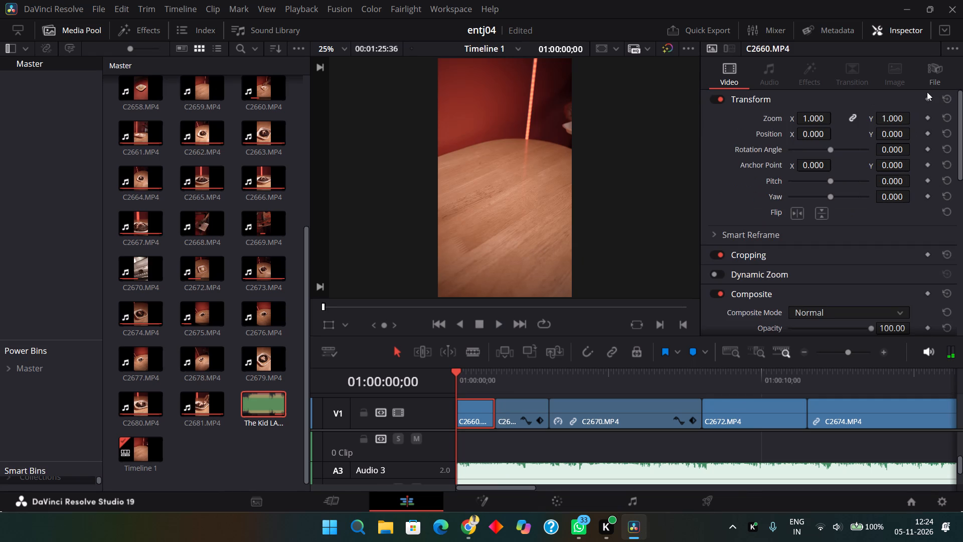
click(928, 97)
key(Down)
key(Left)
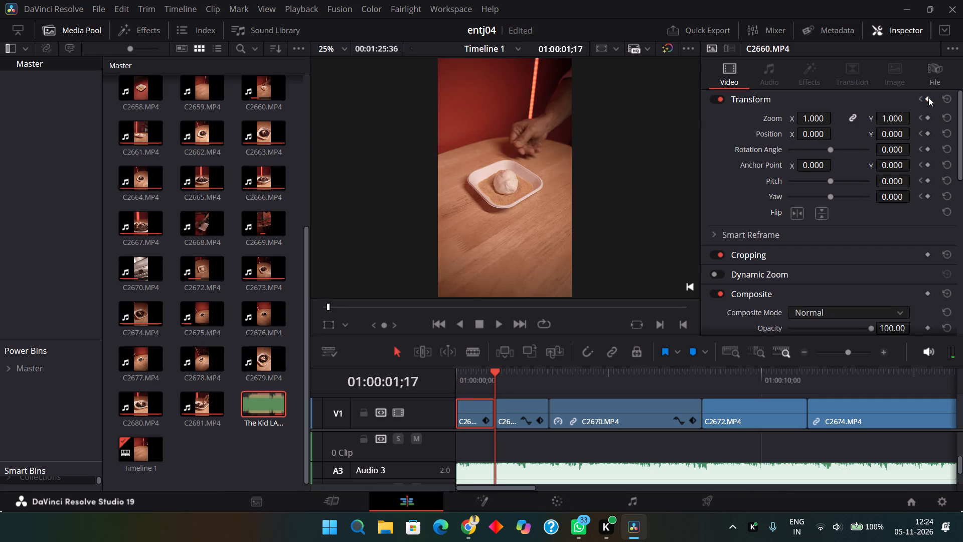
click(928, 97)
drag(898, 121, 914, 120)
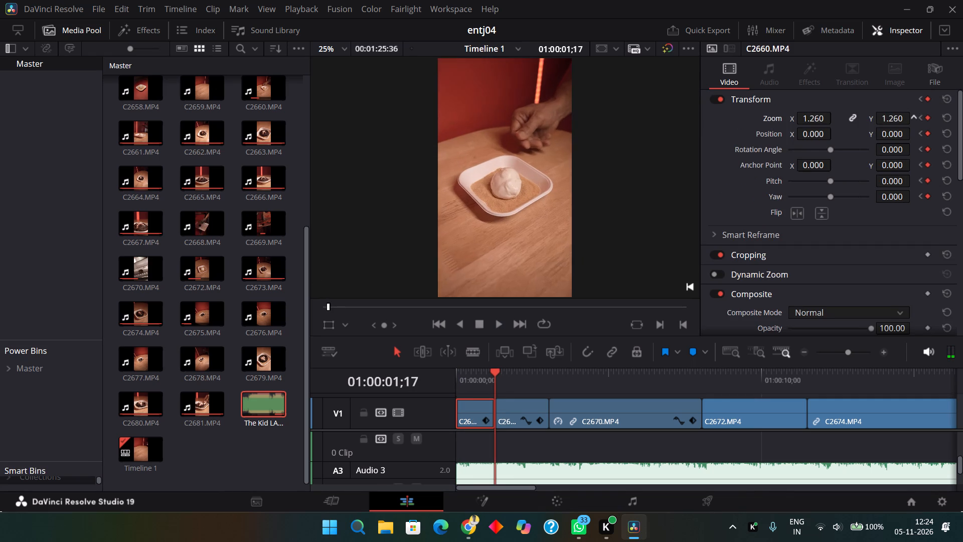
drag(914, 120, 923, 120)
Play the opening from the timeline start to check the zoom-in on C2660.MP4 leading into C2669.MP4.
drag(466, 383, 400, 395)
key(space)
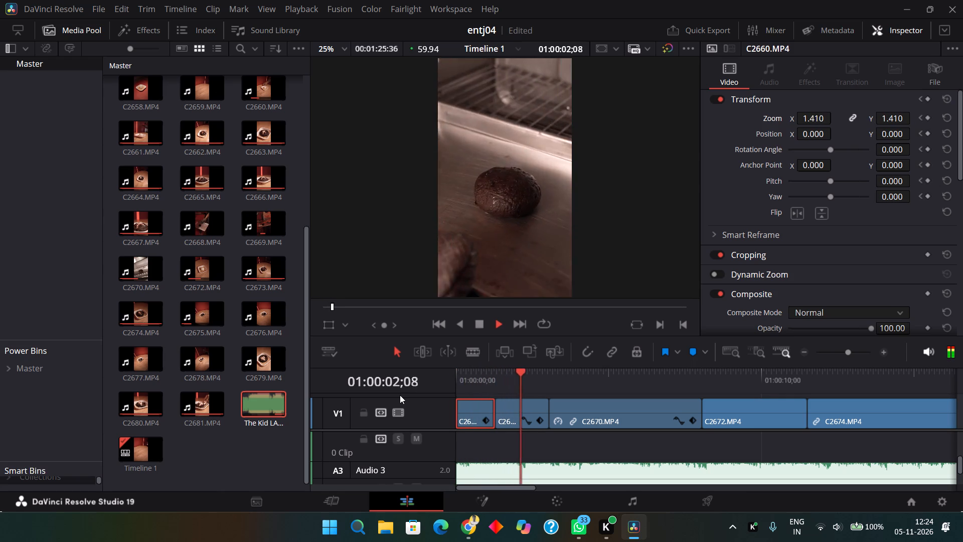
key(space)
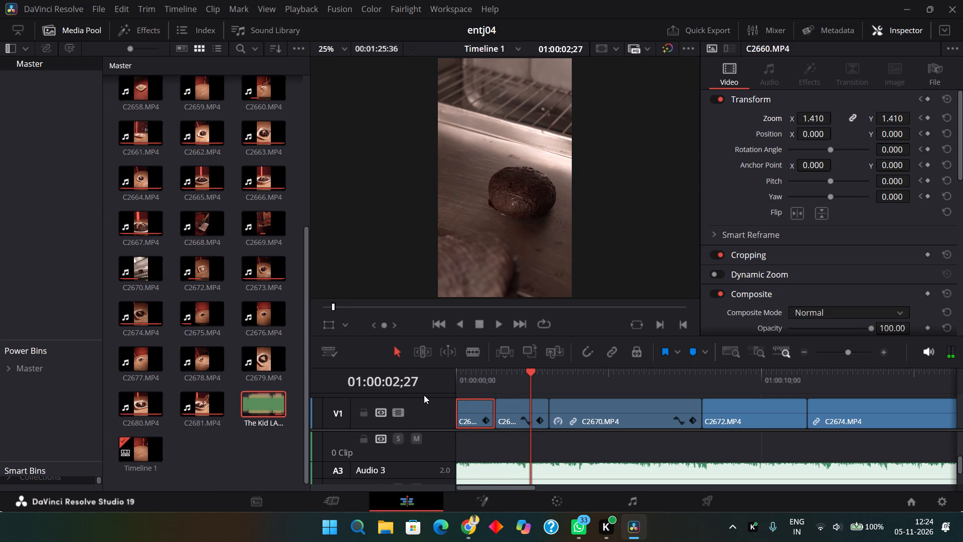
drag(464, 378, 457, 374)
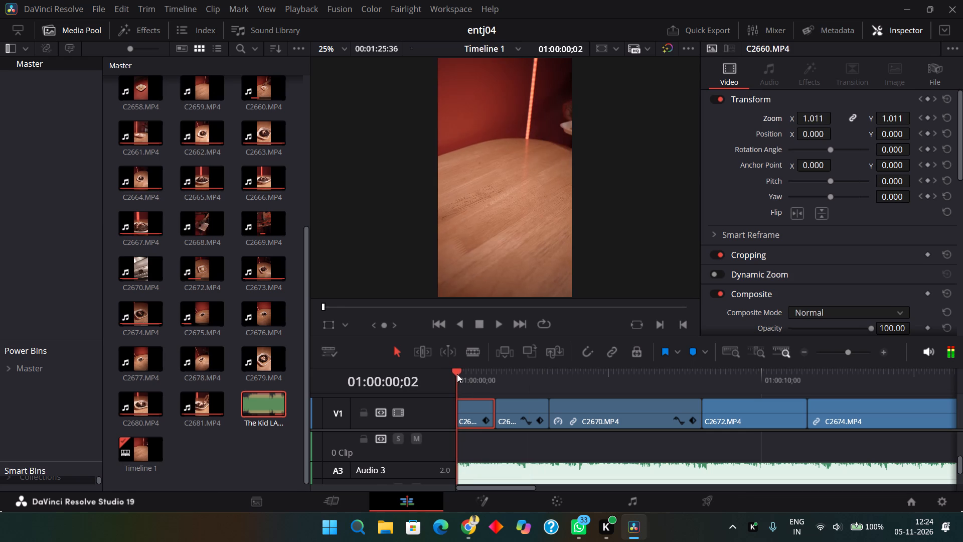
key(space)
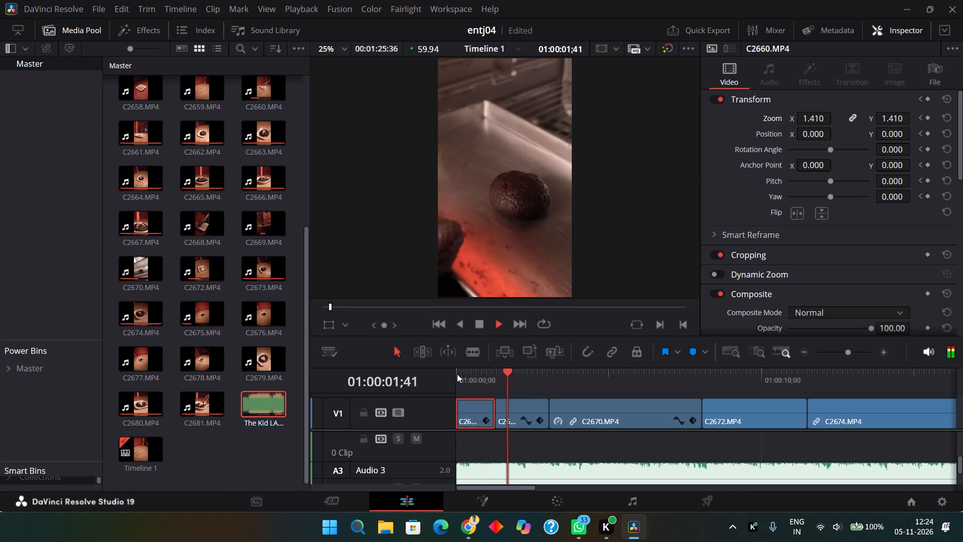
key(space)
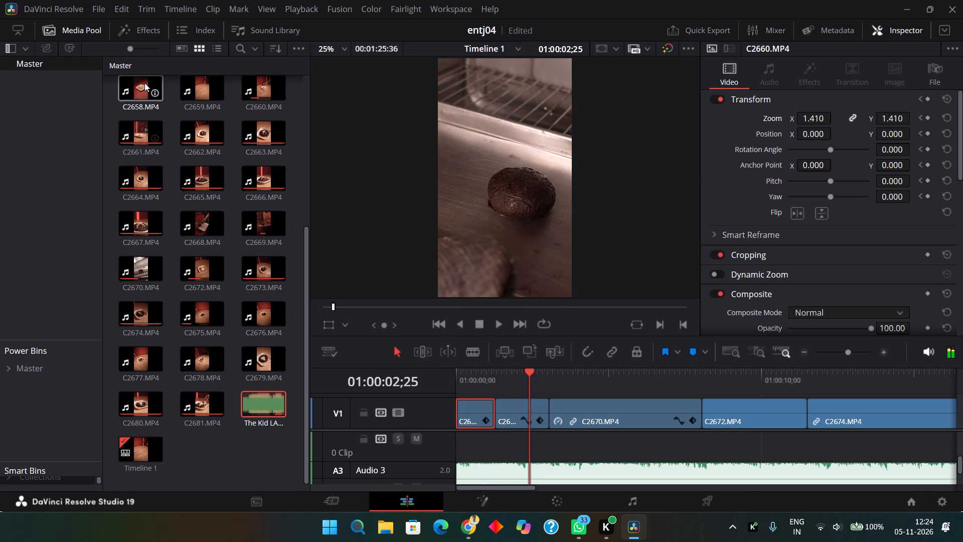
Add the first saved adjustment clip from the power bin folder Bin 1 / efx on V2 above the end of C2660.MP4.
click(70, 27)
click(70, 27)
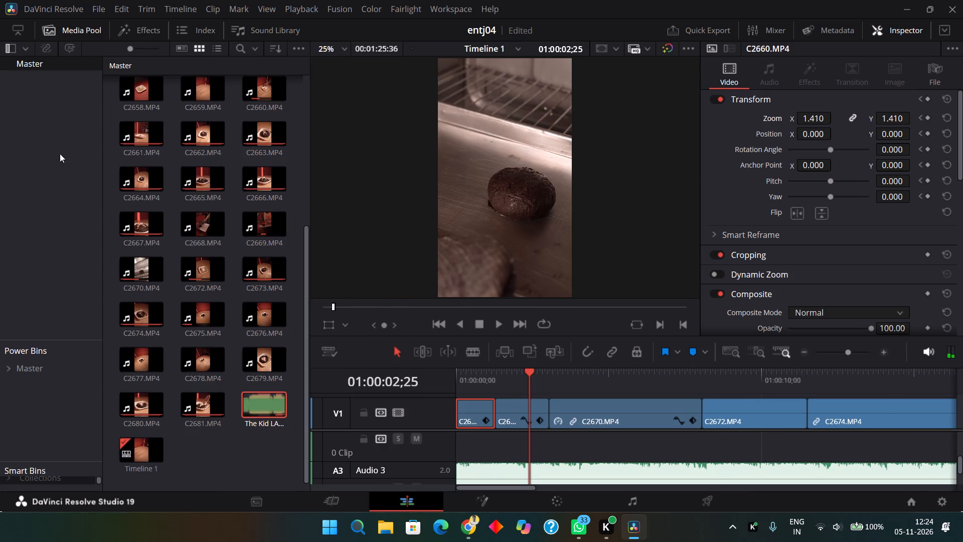
click(67, 363)
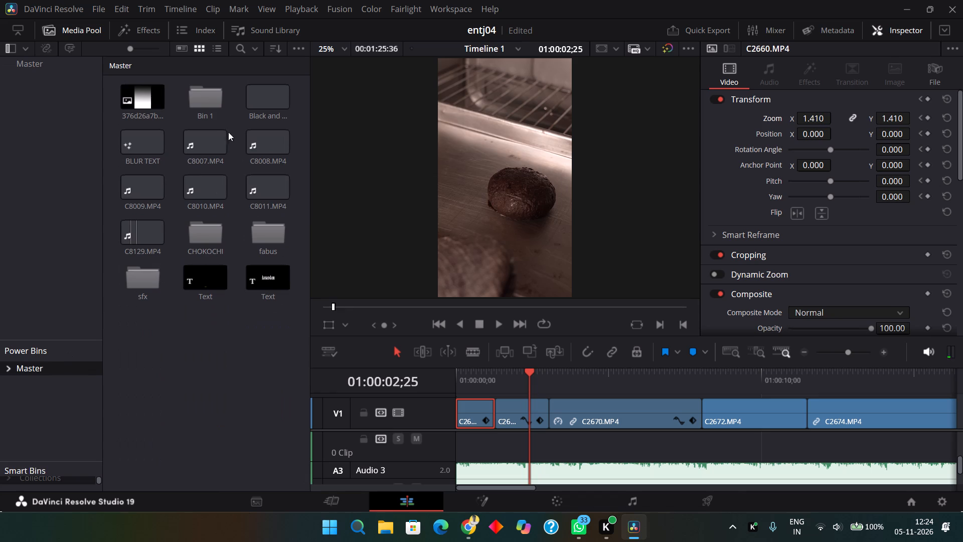
double_click(203, 104)
double_click(168, 105)
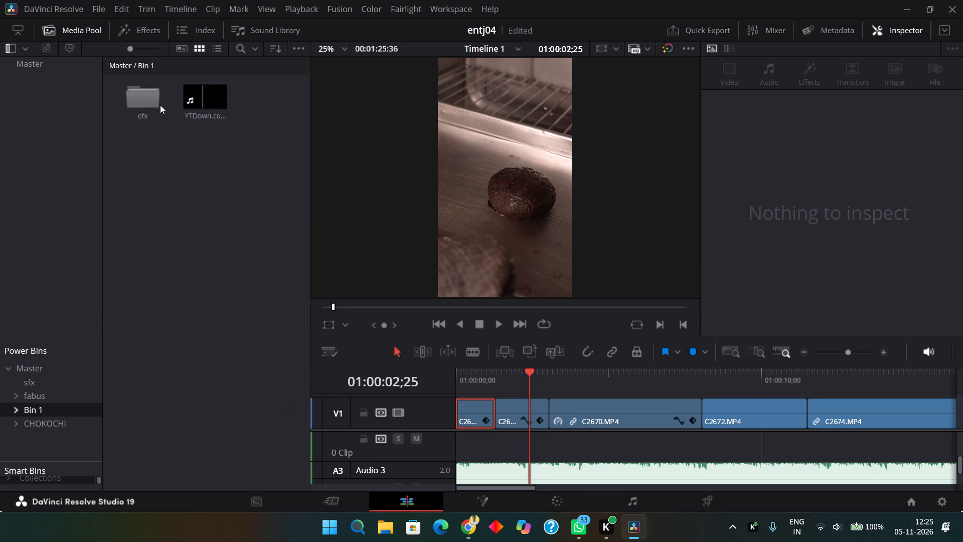
double_click(140, 106)
drag(275, 97, 488, 397)
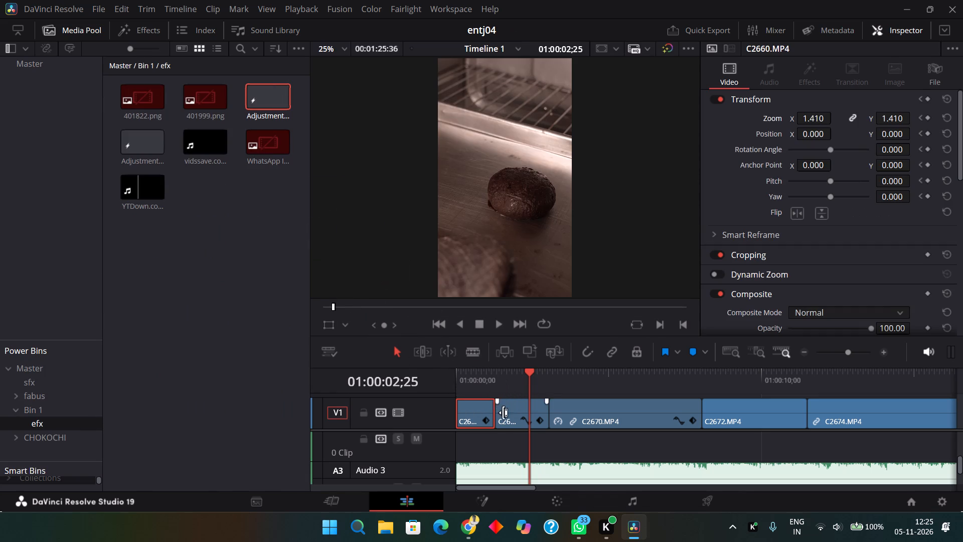
drag(511, 429, 510, 462)
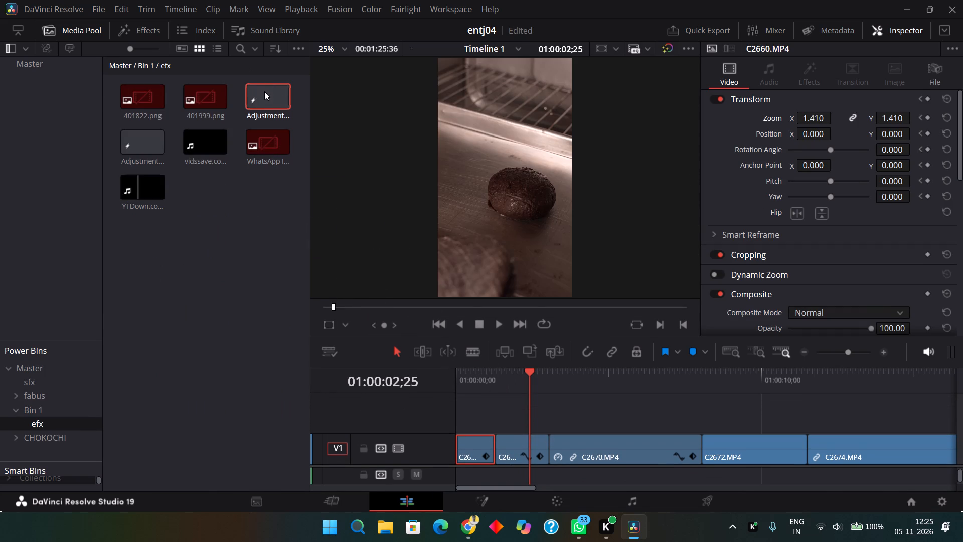
drag(264, 92, 491, 426)
Move the V2 adjustment clip so it straddles the cut between C2660.MP4 and C2669.MP4.
click(860, 352)
scroll(702, 393, right, 2)
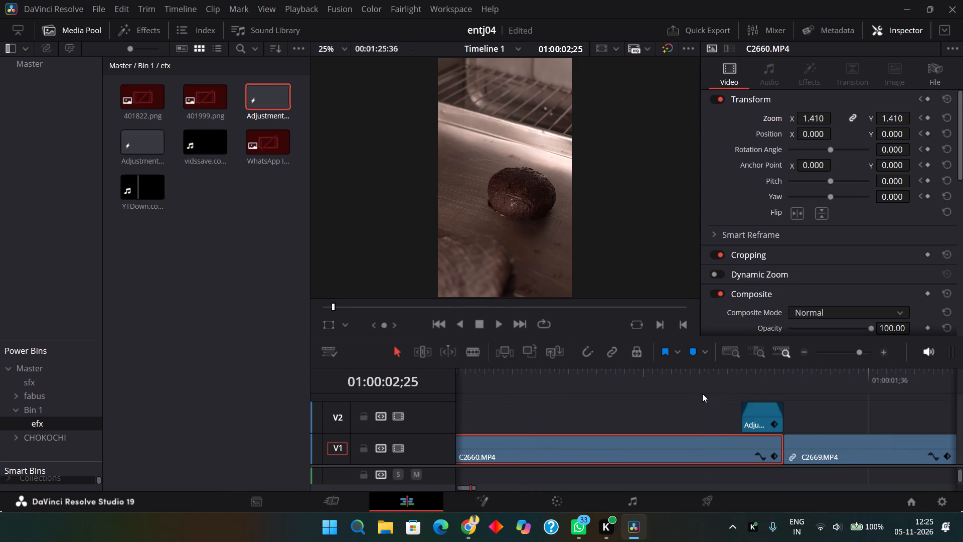
click(753, 362)
click(755, 367)
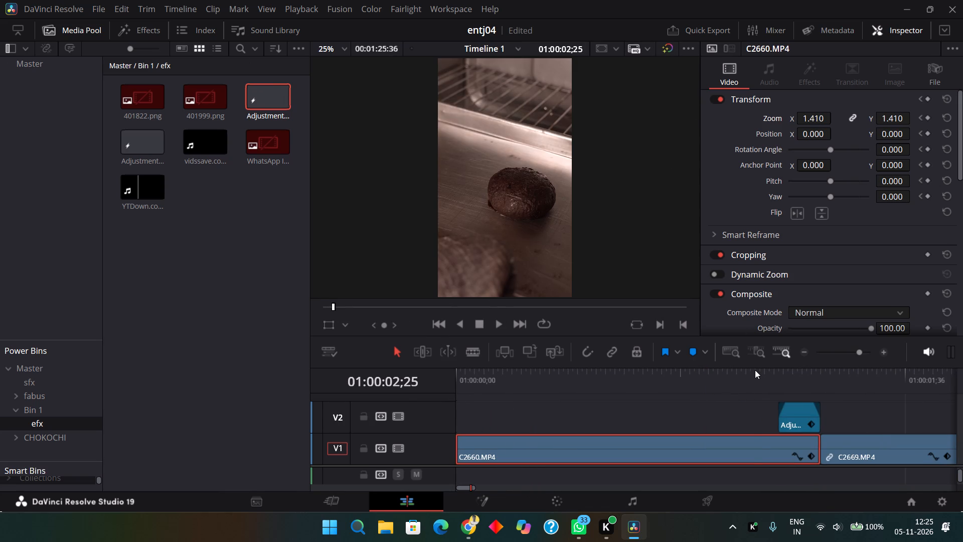
click(755, 370)
key(space)
key(space)
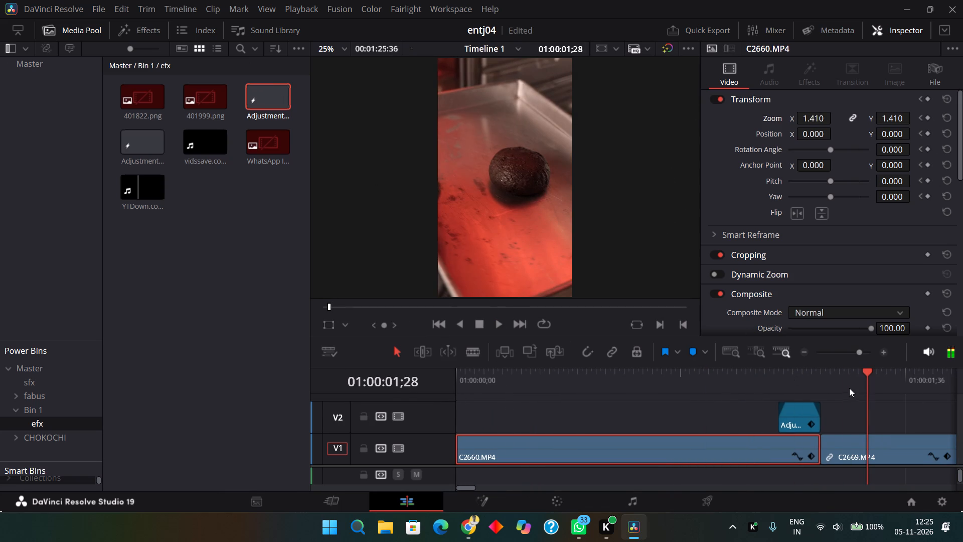
click(823, 382)
key(Left)
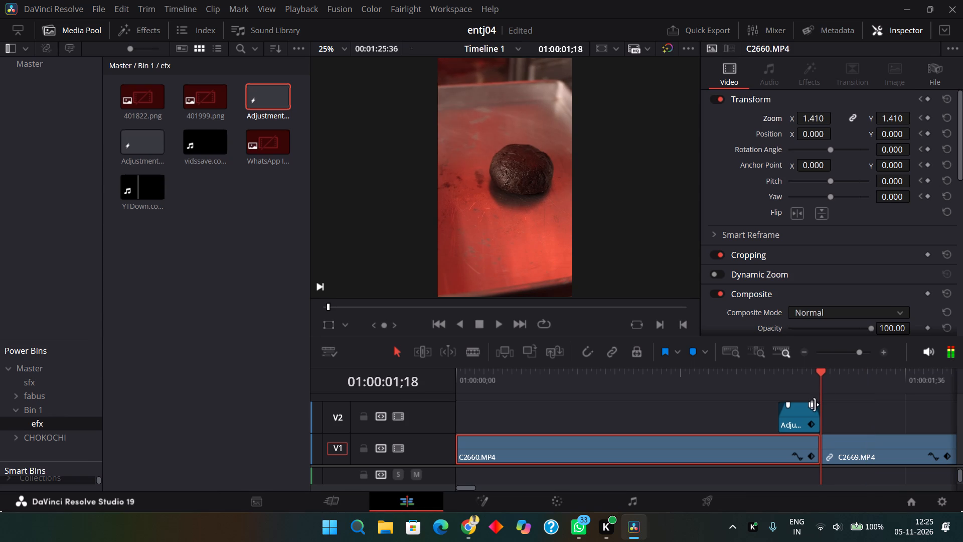
drag(800, 424, 828, 424)
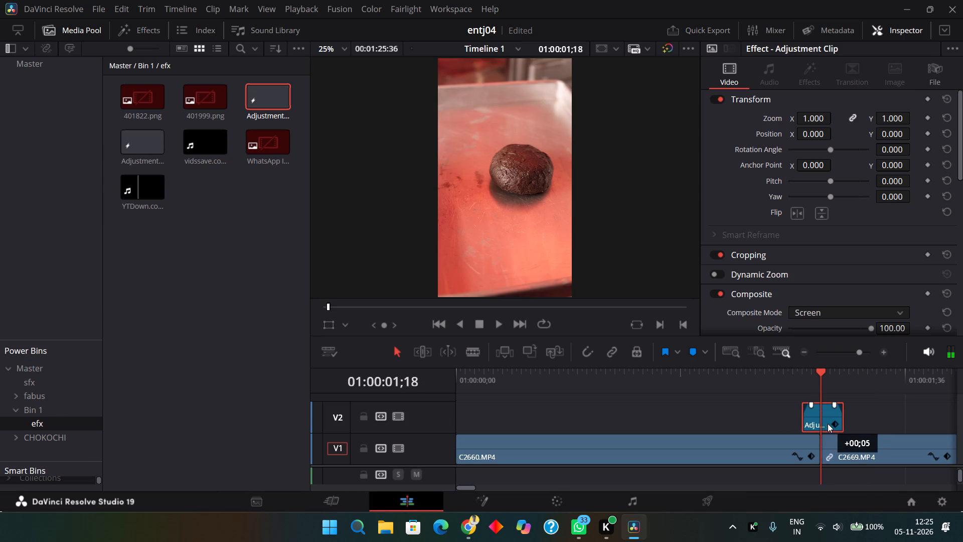
drag(828, 424, 824, 424)
Play the flash over the cut and lengthen the adjustment clip's fade-in and fade-out to meet at its middle.
click(710, 375)
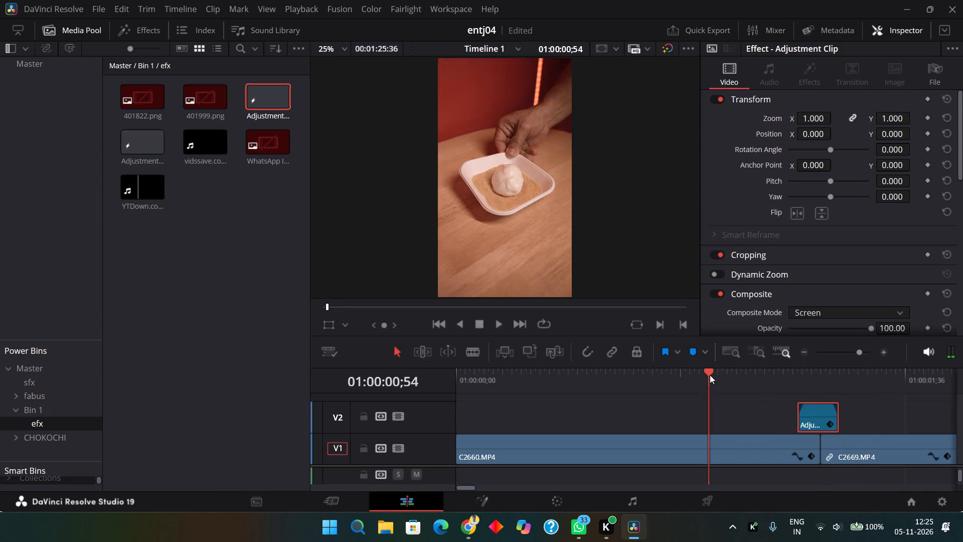
key(space)
key(space)
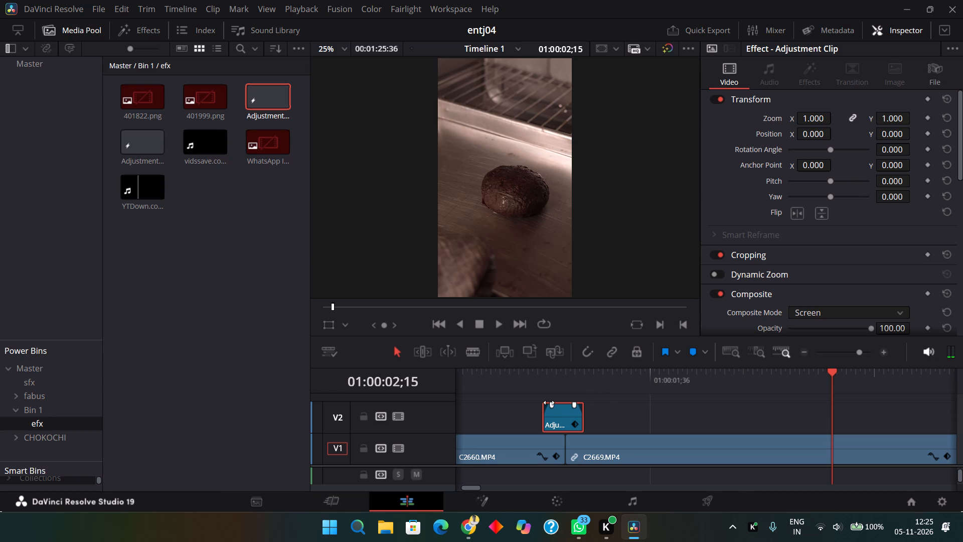
drag(549, 402, 559, 401)
drag(573, 403, 558, 403)
Play across the cut and ripple-trim the start of C2669.MP4 up to 01:00:01;58.
double_click(506, 379)
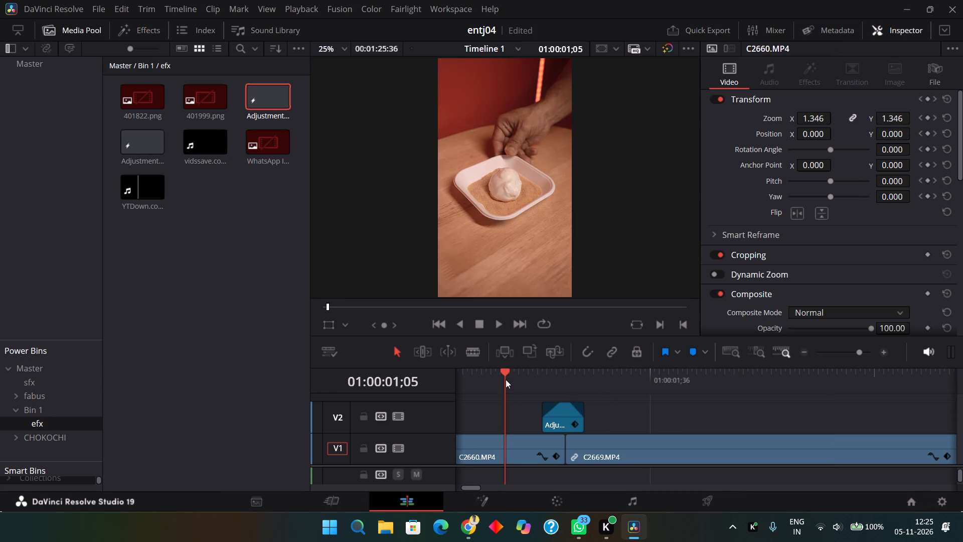
key(space)
key(space)
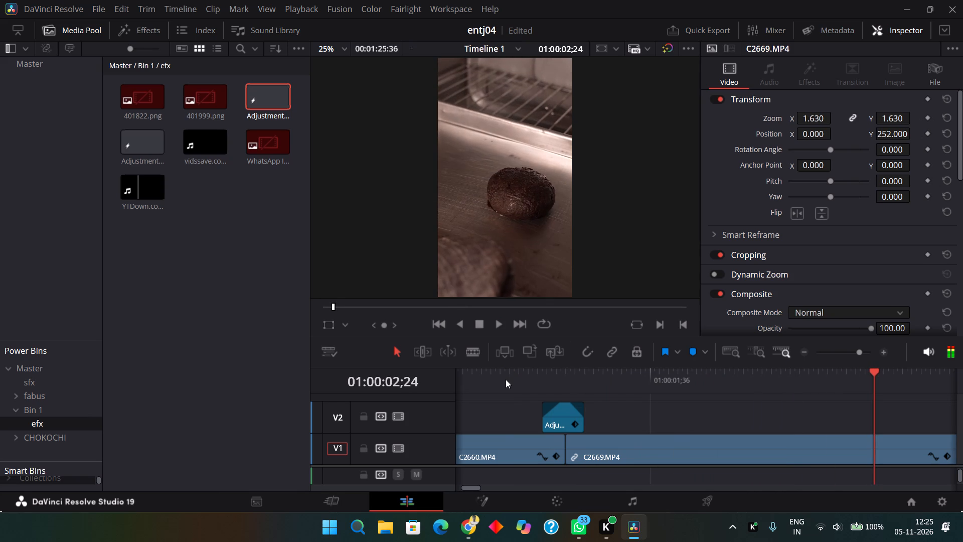
click(582, 377)
key(space)
key(space)
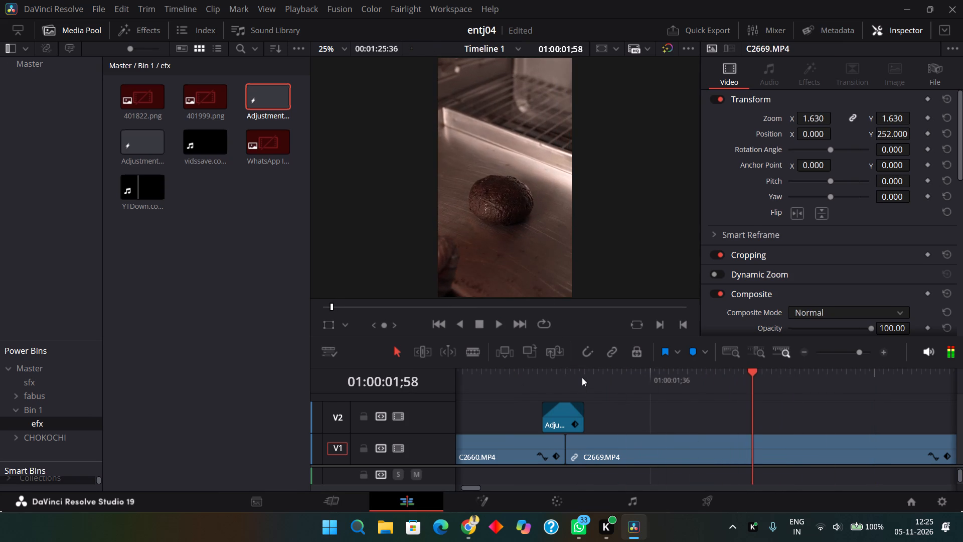
click(676, 456)
key(3)
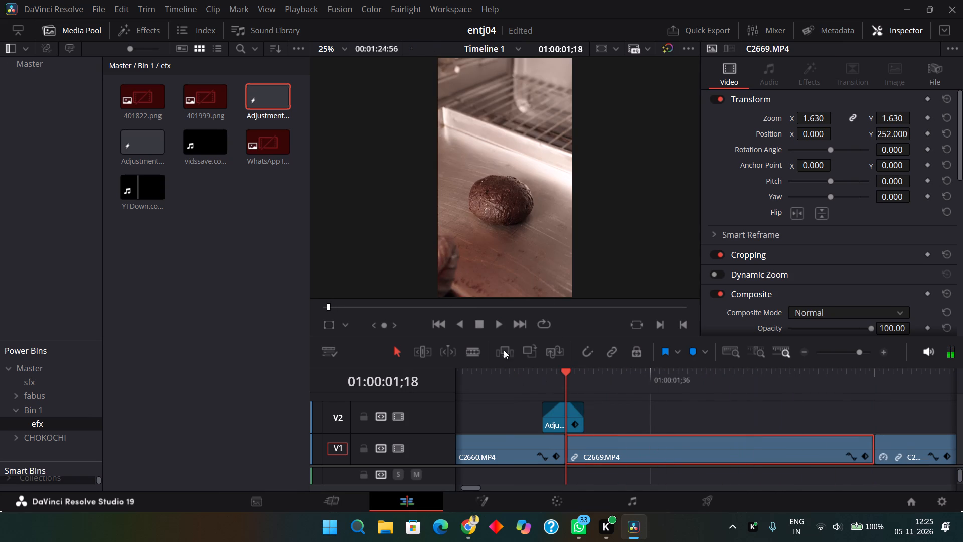
Play from before the flash through the trimmed C2669.MP4 into C2670.MP4 to check the timing.
click(503, 371)
key(space)
key(space)
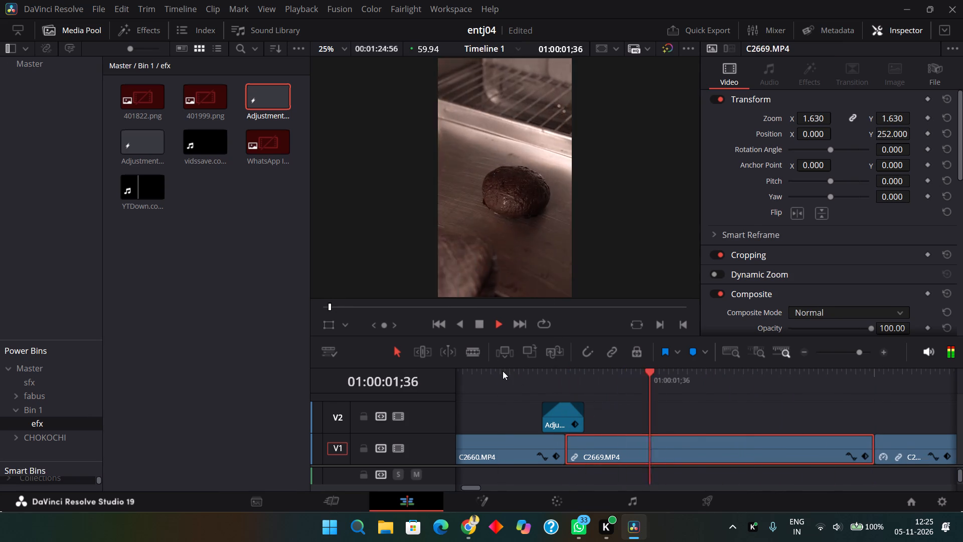
key(space)
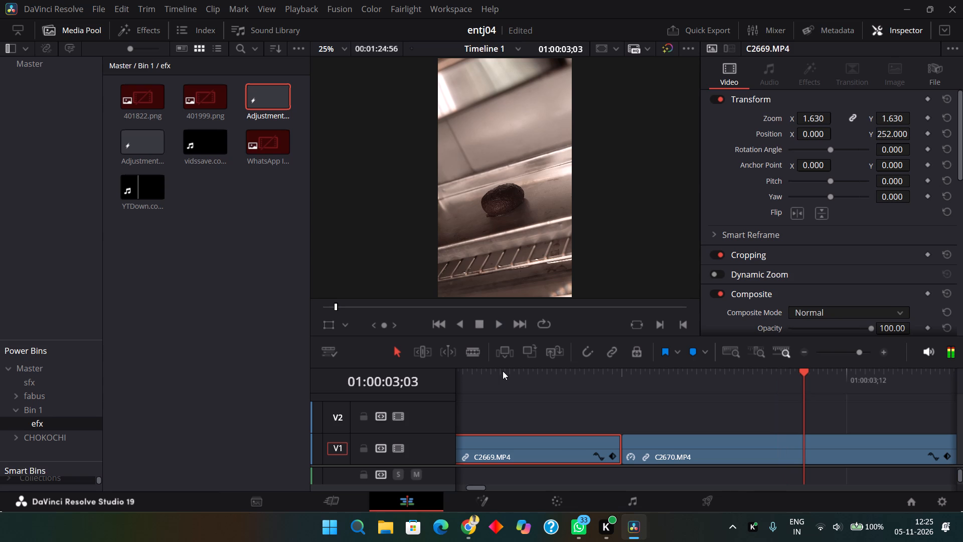
click(845, 351)
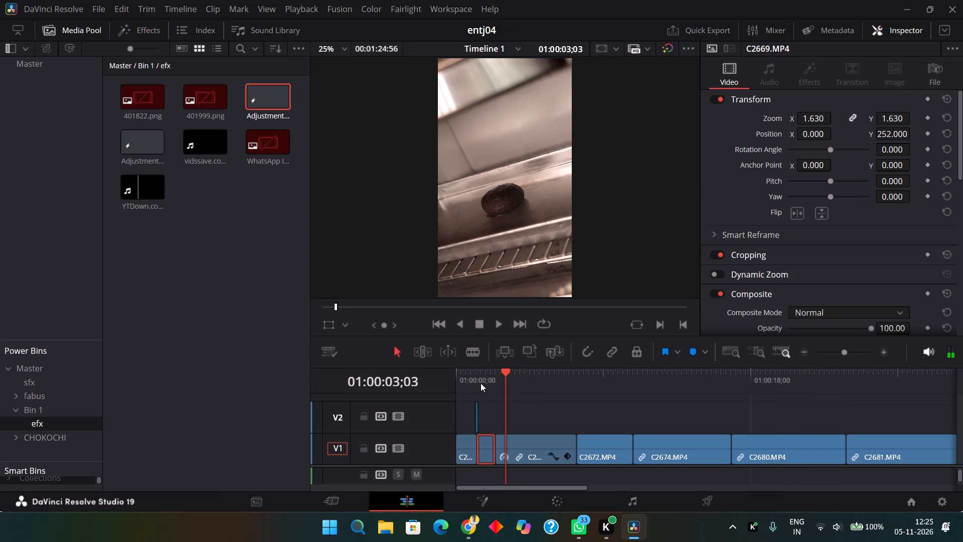
Play from C2660.MP4 through the flash and C2669.MP4 into C2670.MP4 to check the pacing.
click(480, 382)
key(space)
key(space)
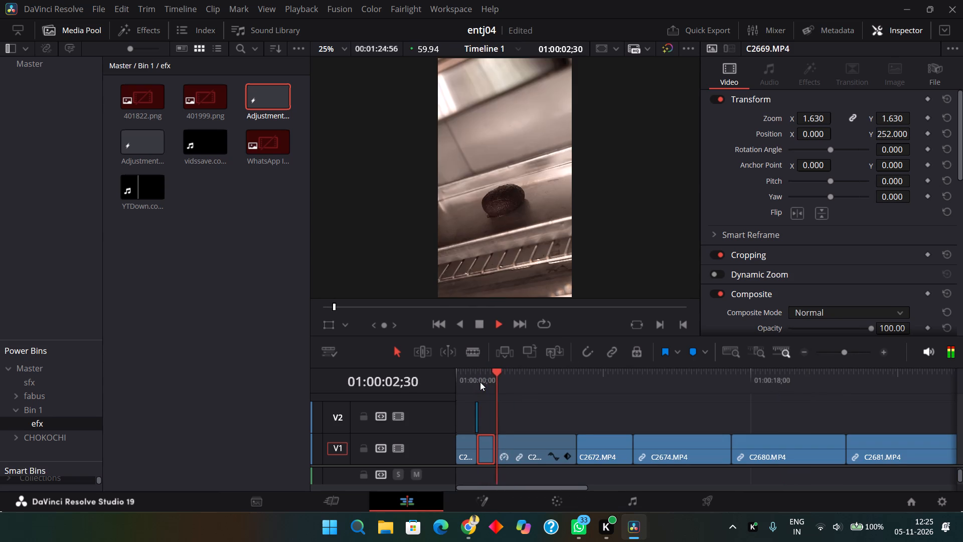
key(space)
click(848, 350)
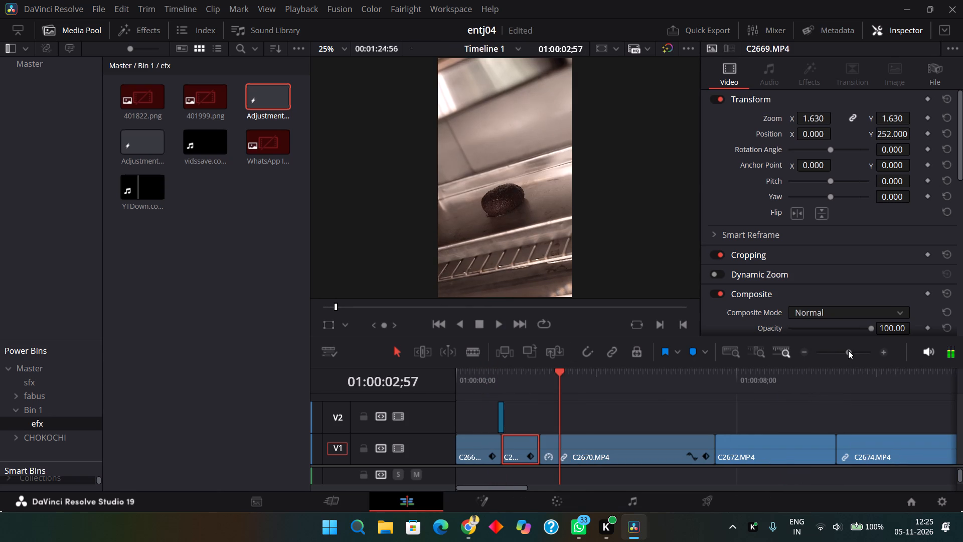
click(495, 386)
key(space)
key(space)
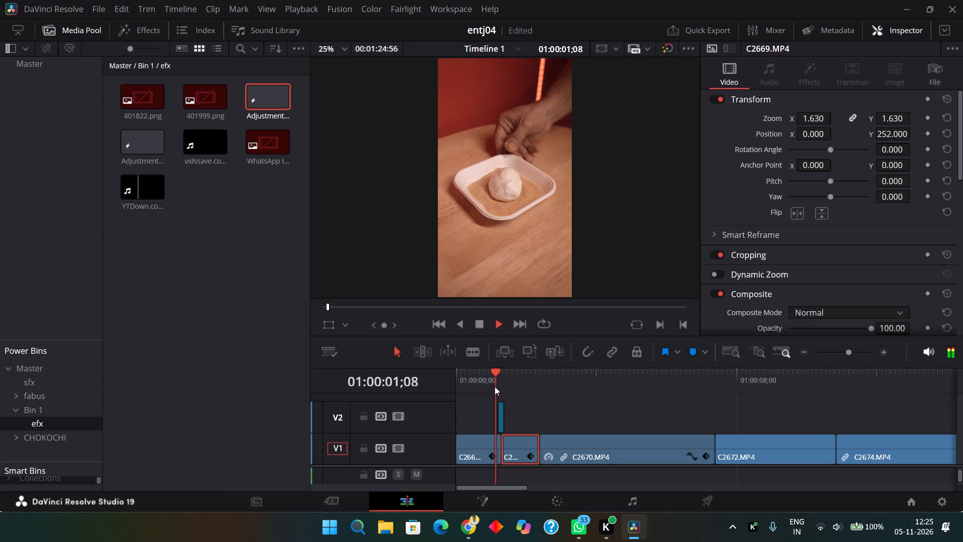
key(space)
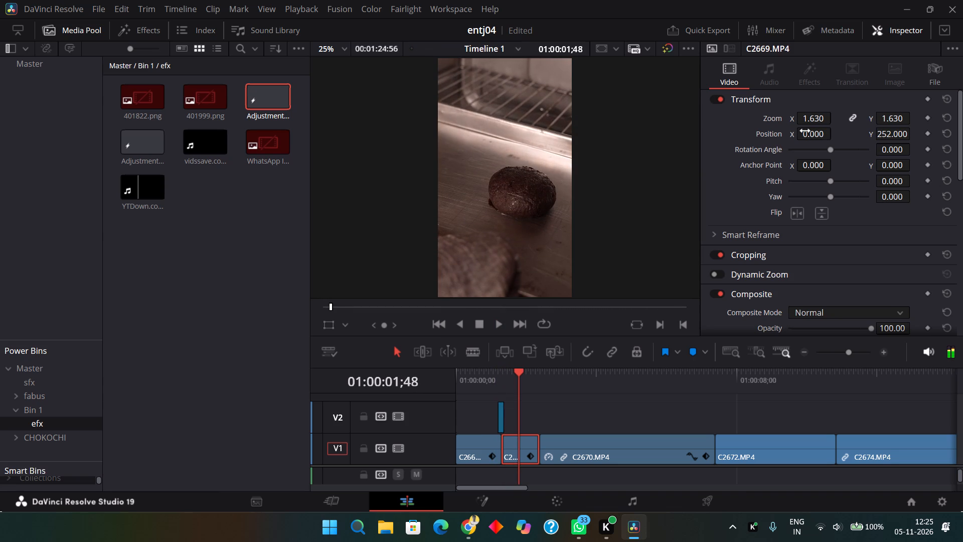
Add a Transform keyframe on the first frame of C2669.MP4, at 01:00:01;18.
key(Up)
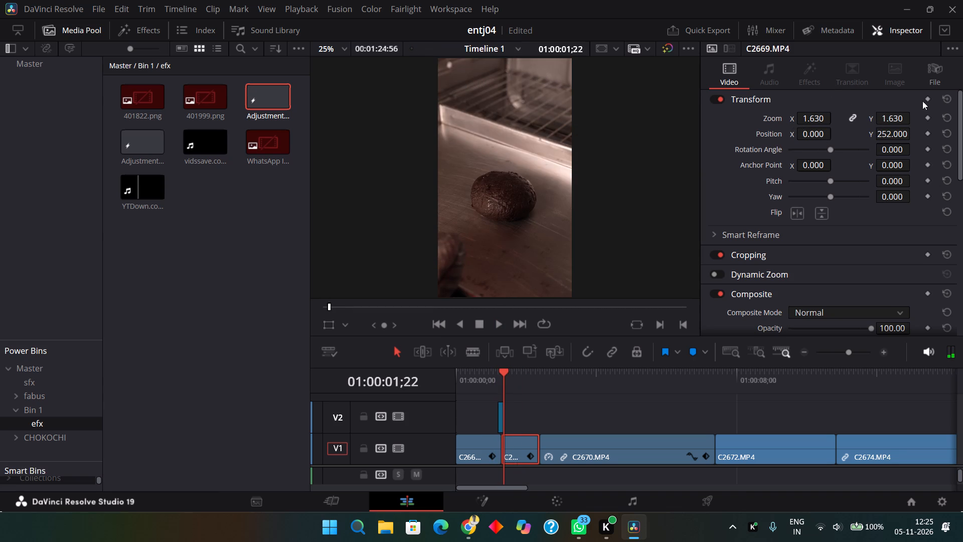
click(927, 101)
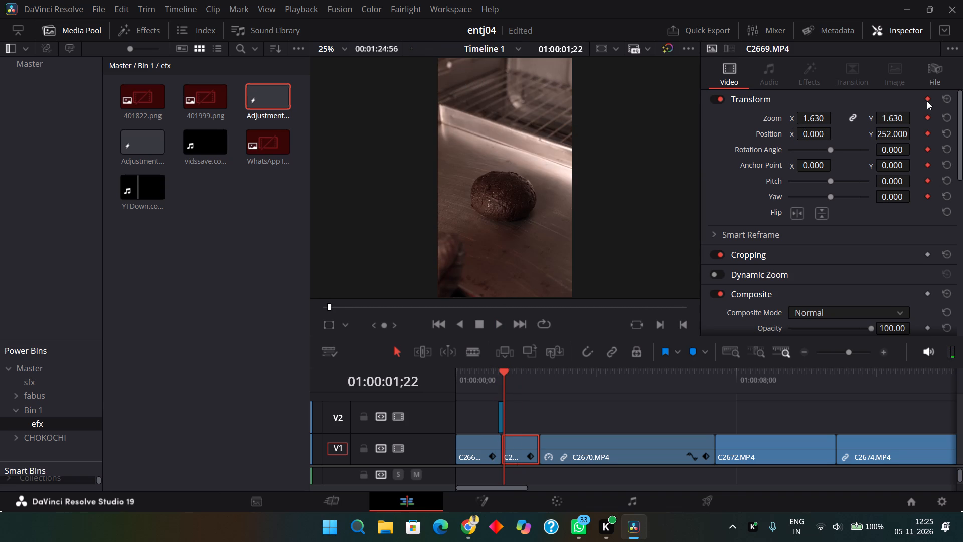
click(927, 101)
key(Up)
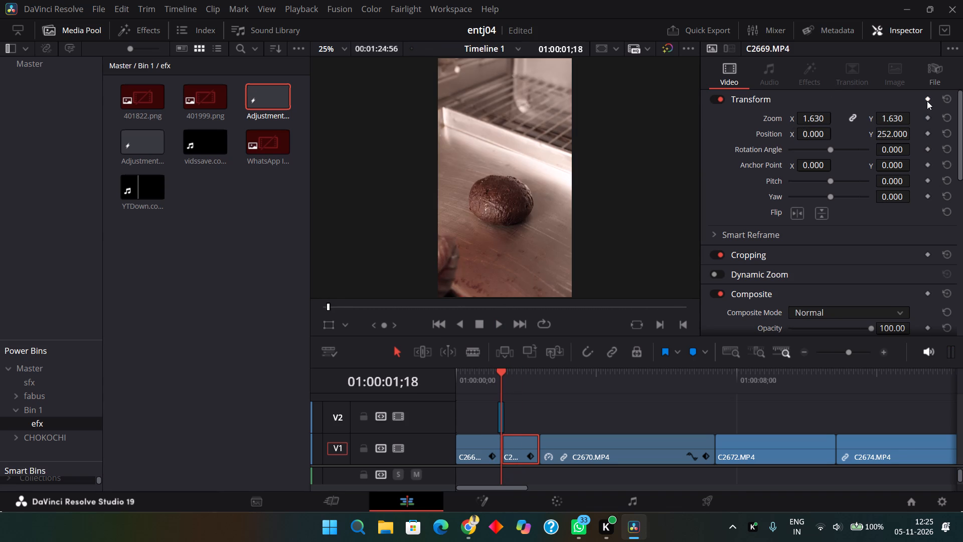
click(927, 101)
Add a Transform keyframe on C2669.MP4's last frame with zoom 1.250, and play back the zoom-out.
key(Down)
key(Down)
key(Down)
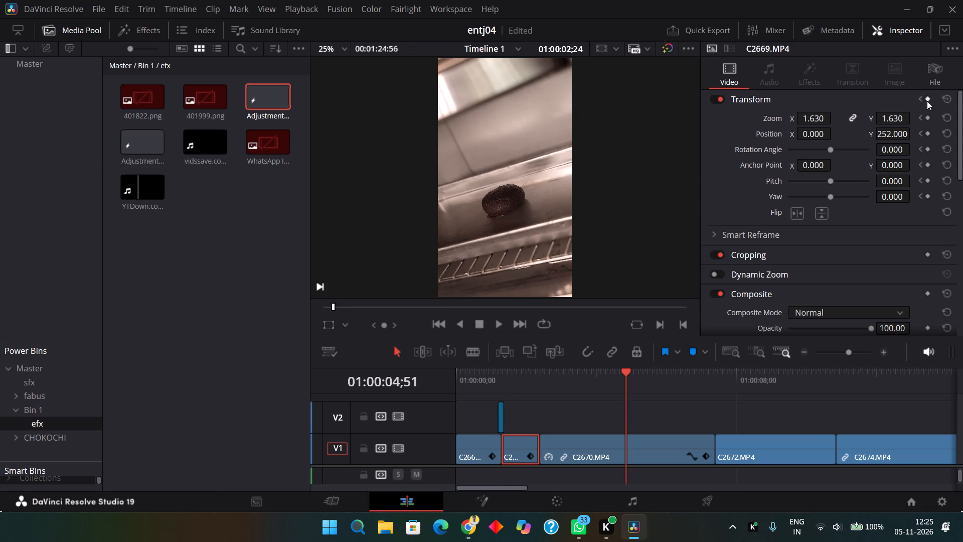
key(Up)
key(Left)
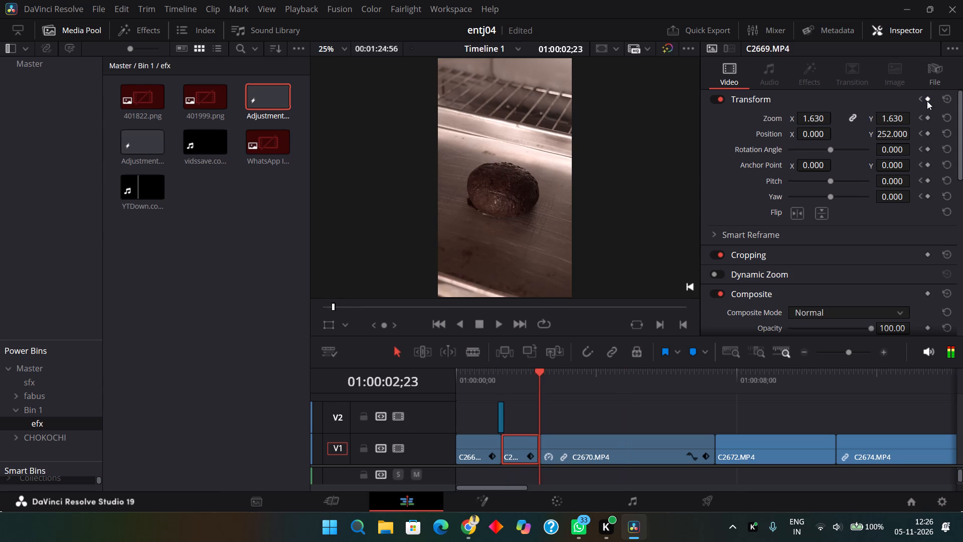
click(927, 101)
drag(898, 117, 892, 116)
drag(892, 116, 874, 116)
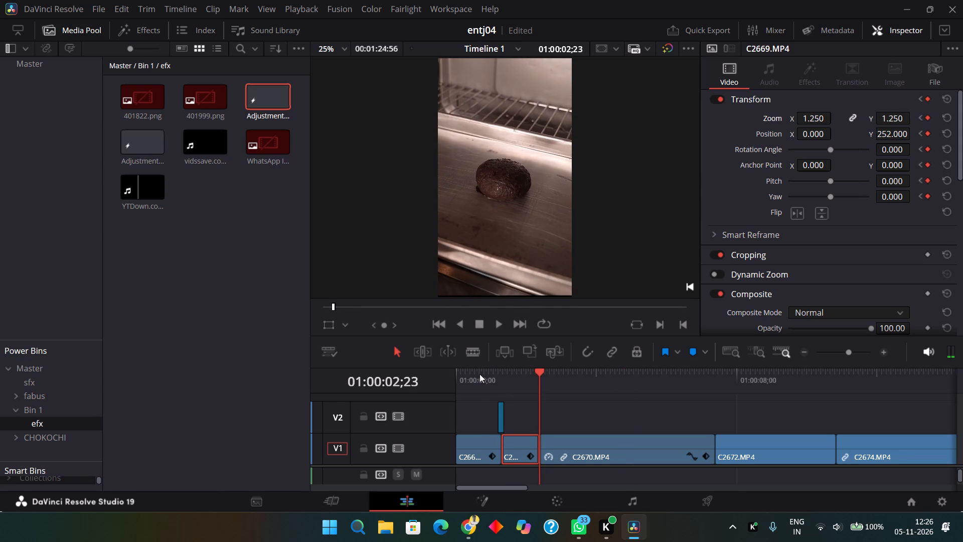
click(479, 374)
key(space)
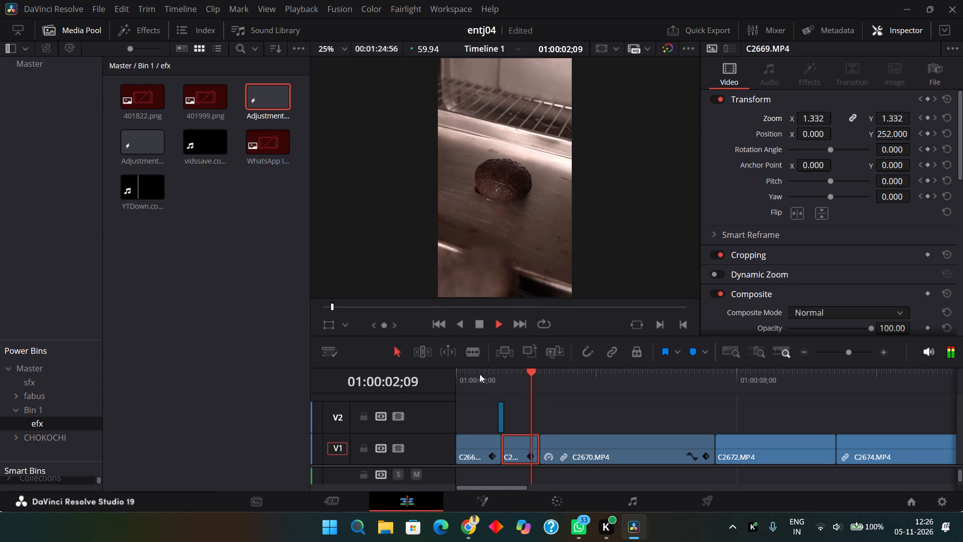
key(space)
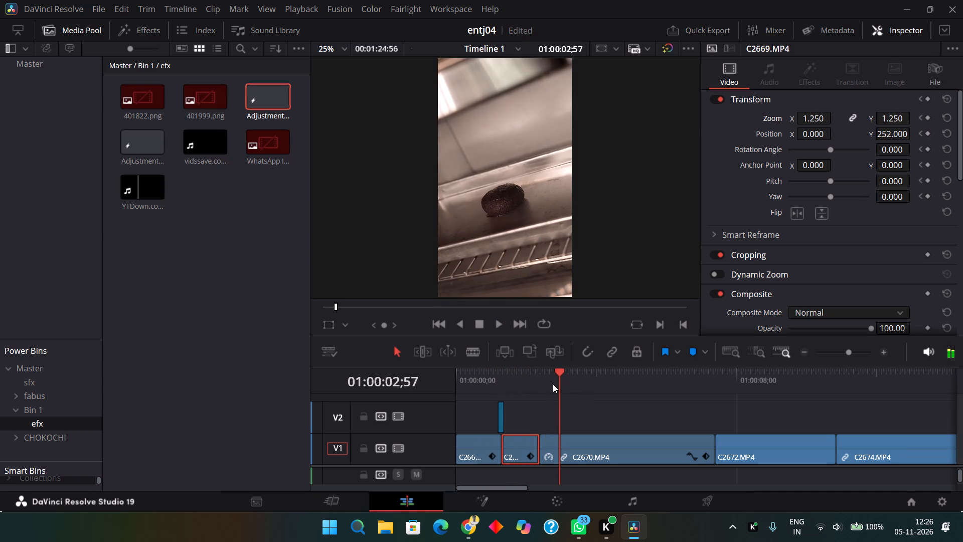
Play into C2670.MP4 against the Audio 3 waveform and ripple-trim the clip's end to 01:00:02;53.
click(539, 378)
key(space)
key(space)
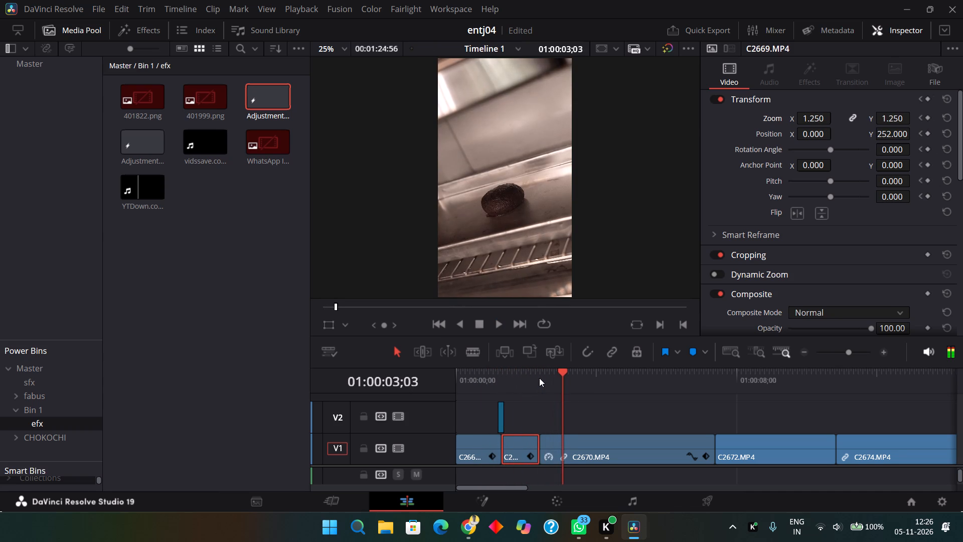
drag(581, 464, 559, 404)
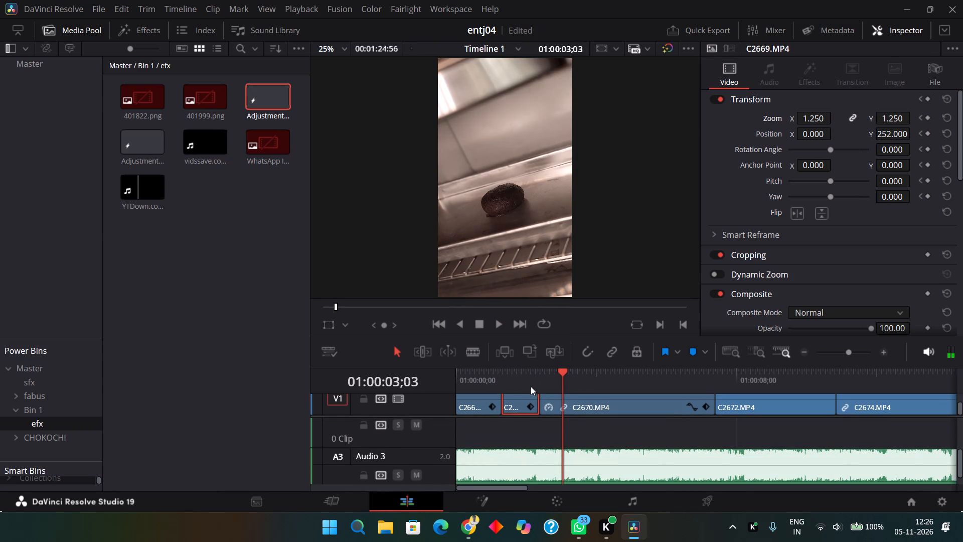
click(528, 374)
key(space)
key(space)
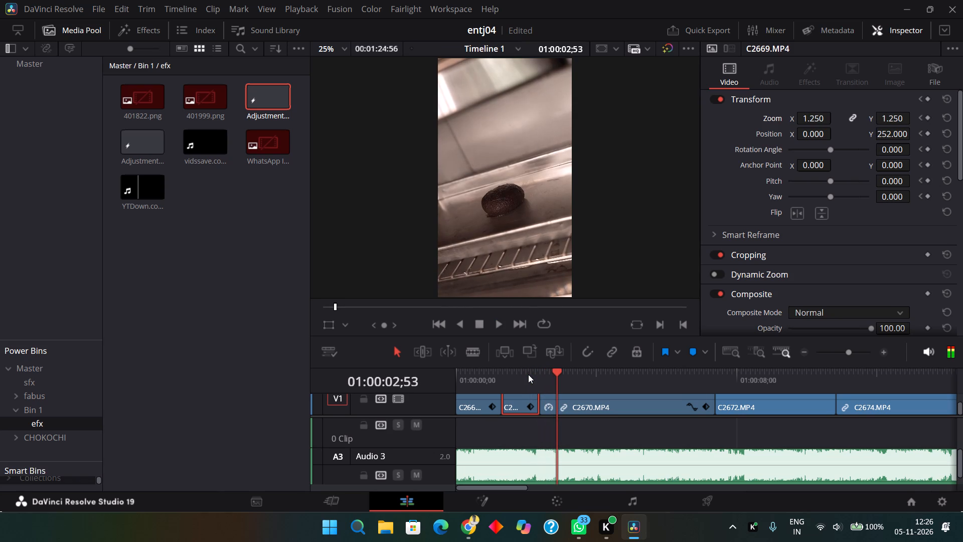
click(563, 406)
key(4)
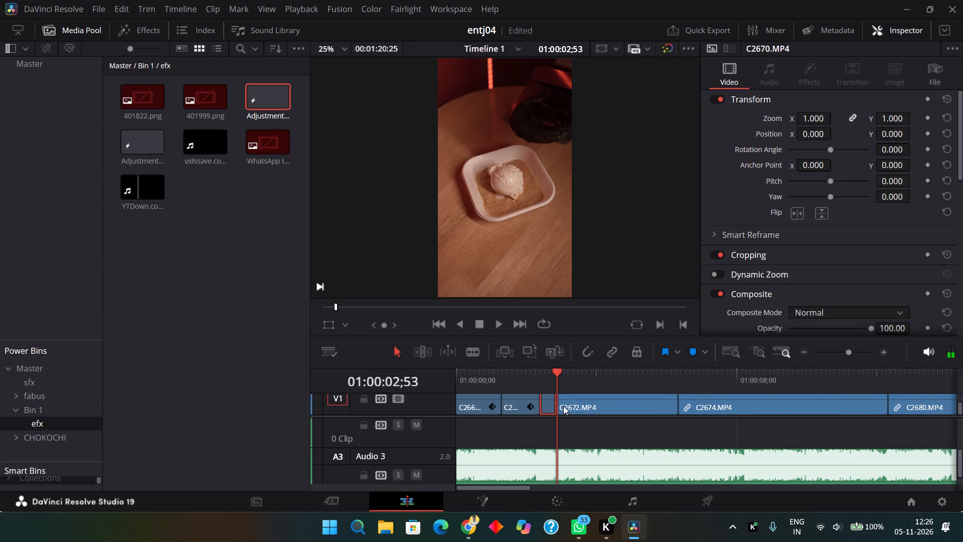
Keyframe a zoom-out on C2670.MP4 from 1.110 on its first frame to 1.000 on its last, and play it back.
click(546, 384)
key(Up)
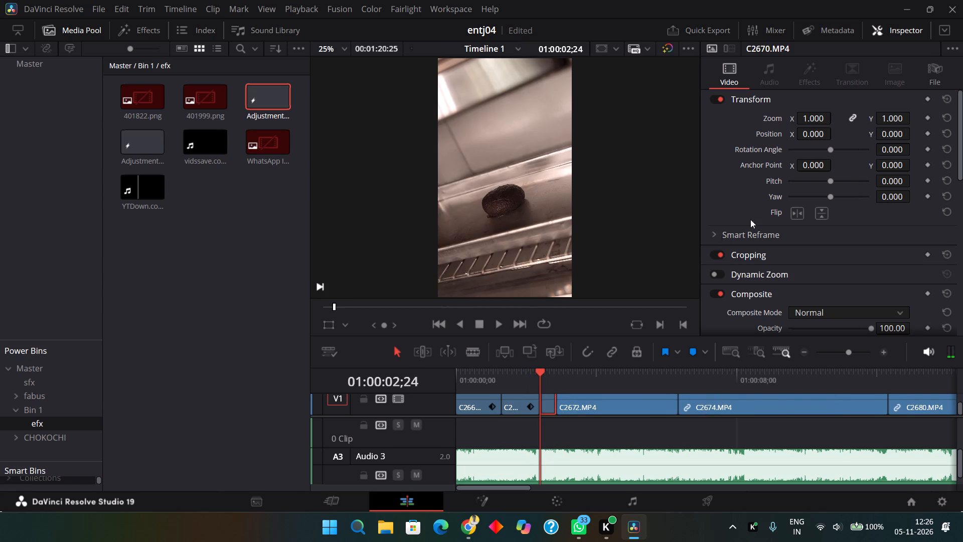
click(928, 98)
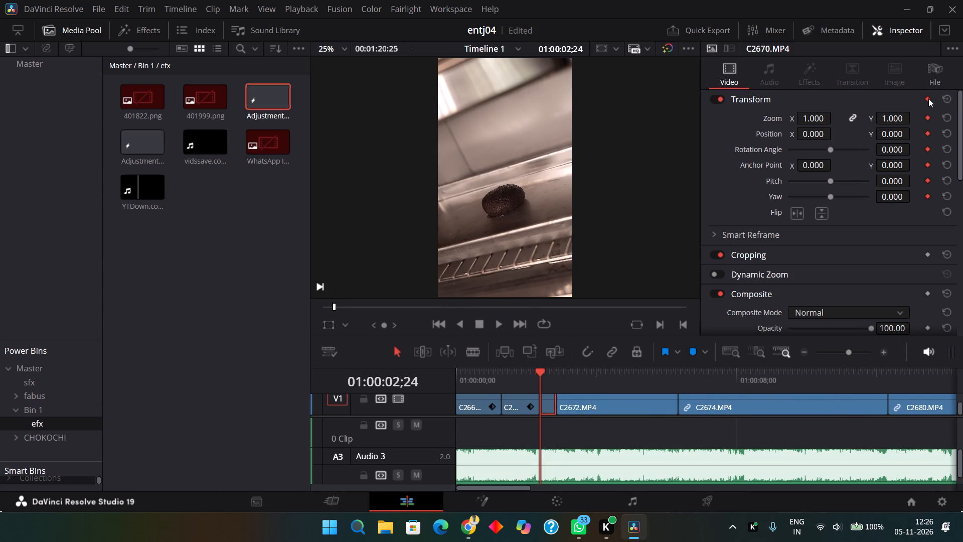
key(Down)
key(Left)
click(928, 98)
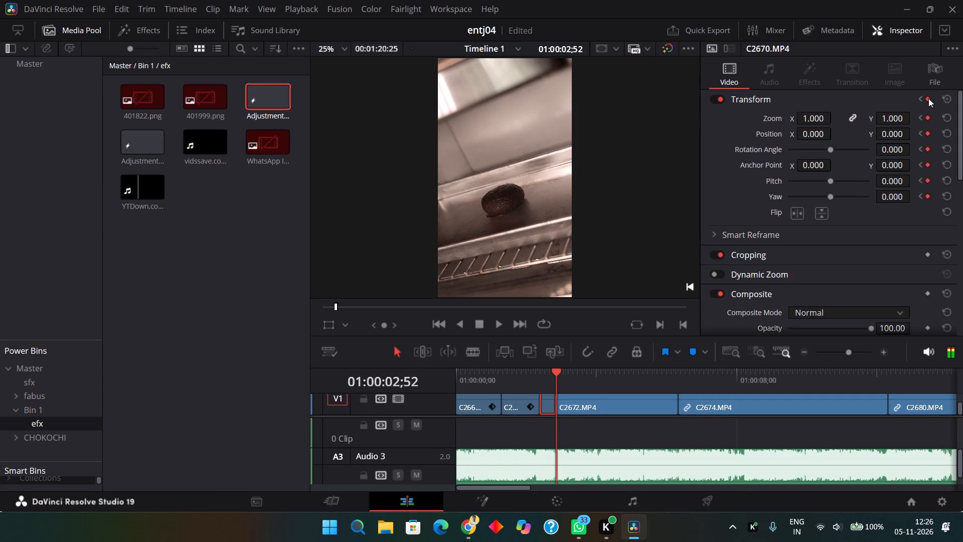
key(Up)
drag(907, 117, 913, 116)
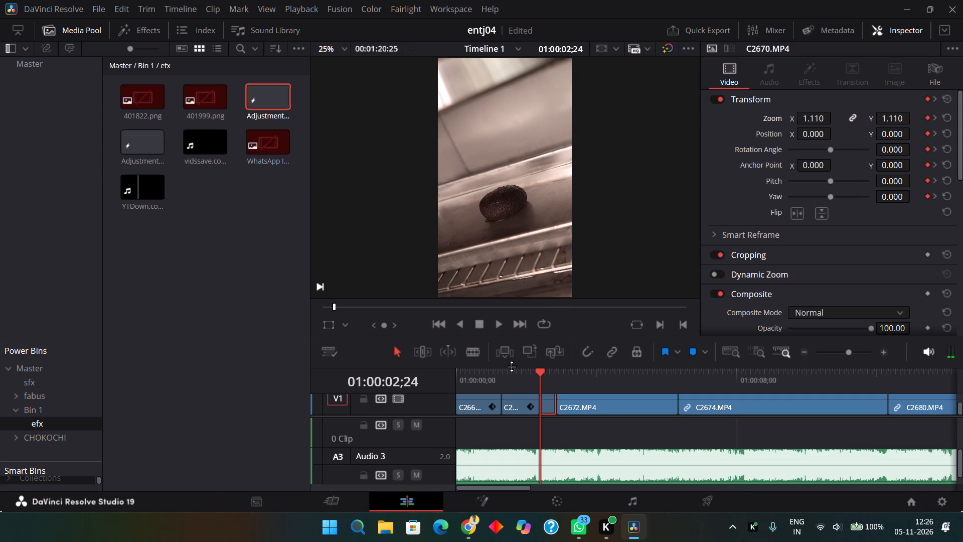
click(450, 390)
click(458, 377)
key(space)
key(space)
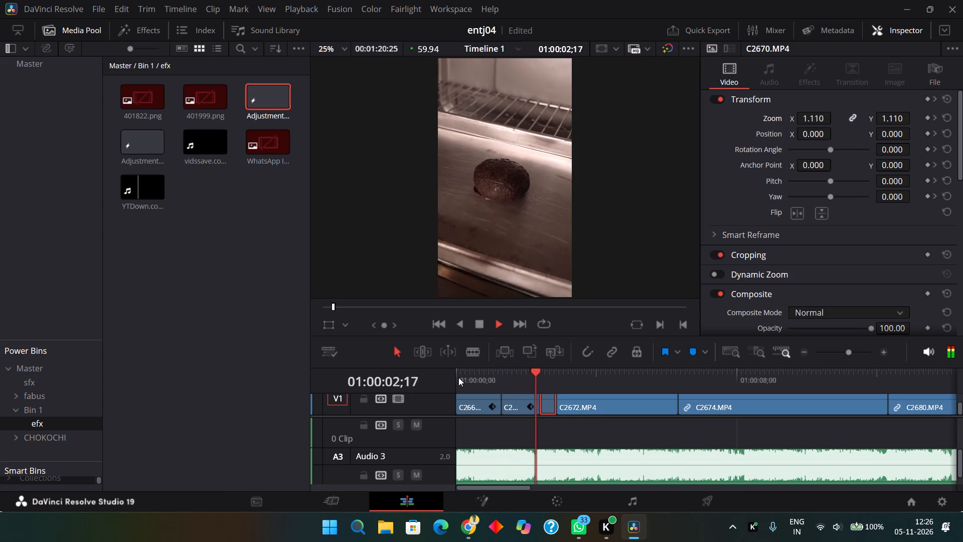
key(space)
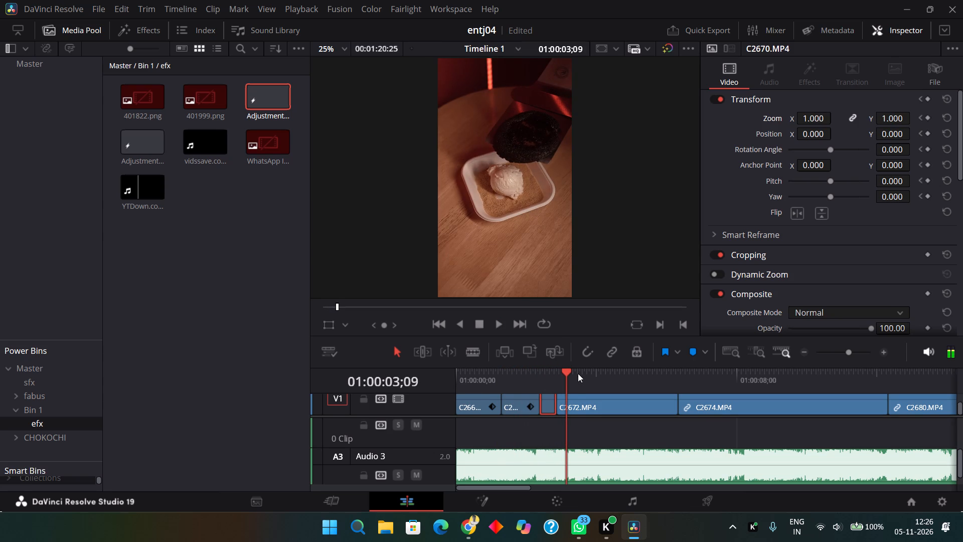
Scrub and play C2672.MP4 to find its entry point, and ripple-trim its start up to 01:00:05;30.
click(578, 373)
drag(576, 372, 608, 376)
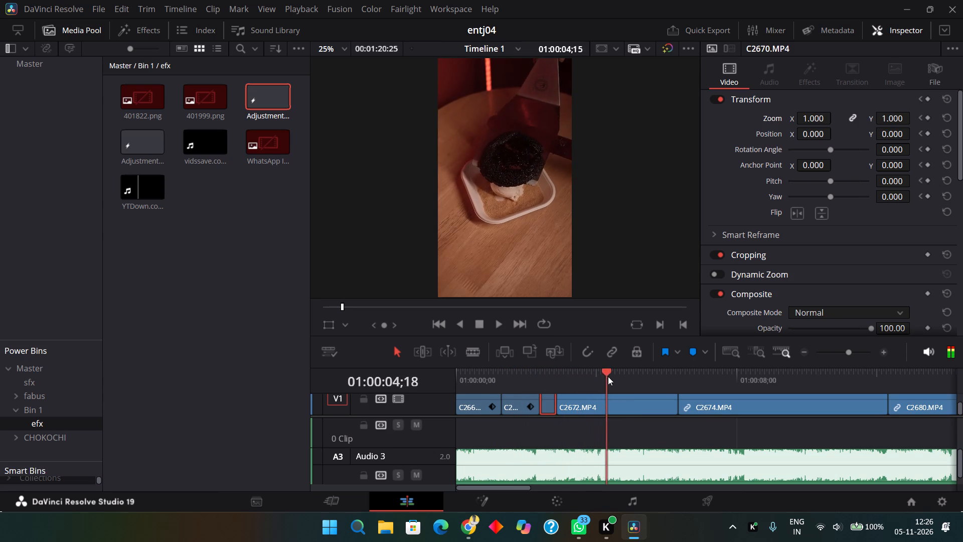
drag(608, 376, 605, 386)
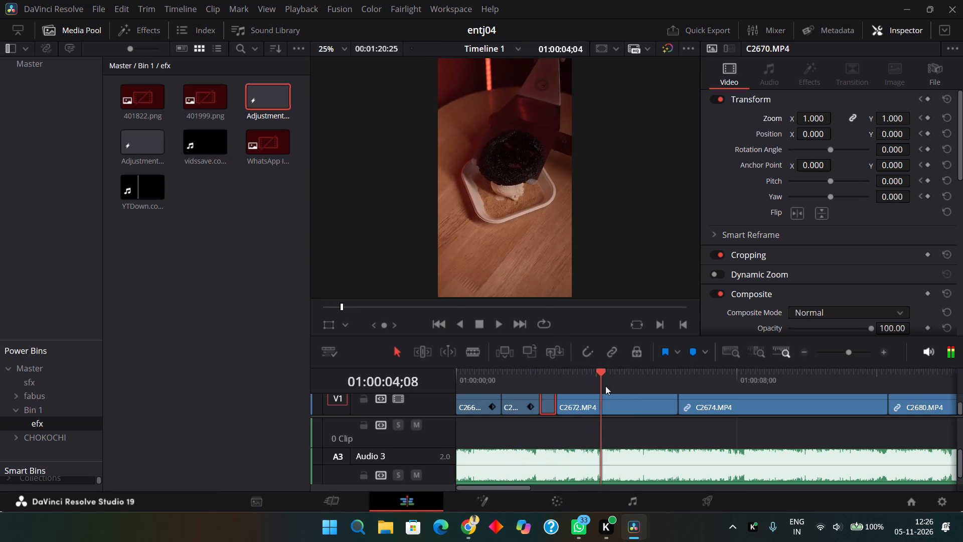
drag(605, 386, 645, 395)
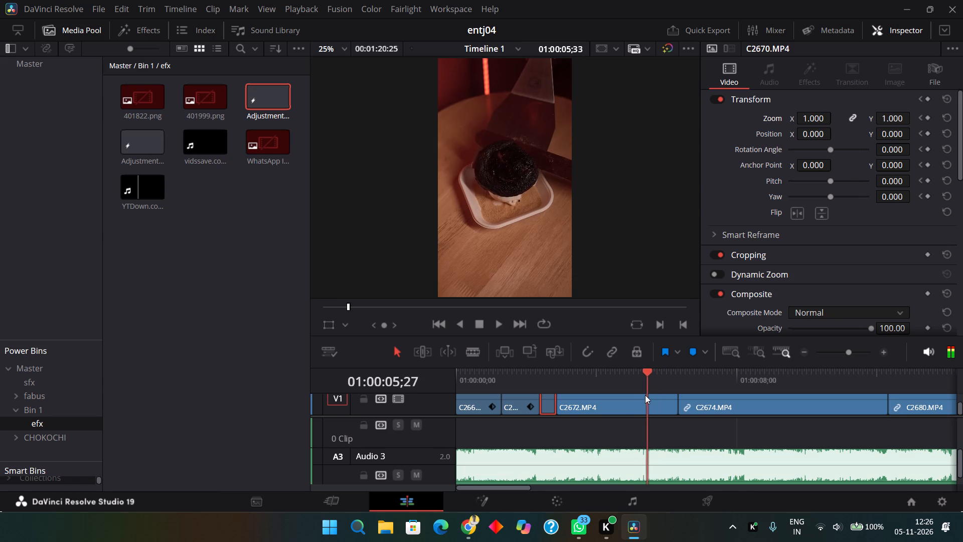
drag(645, 395, 637, 395)
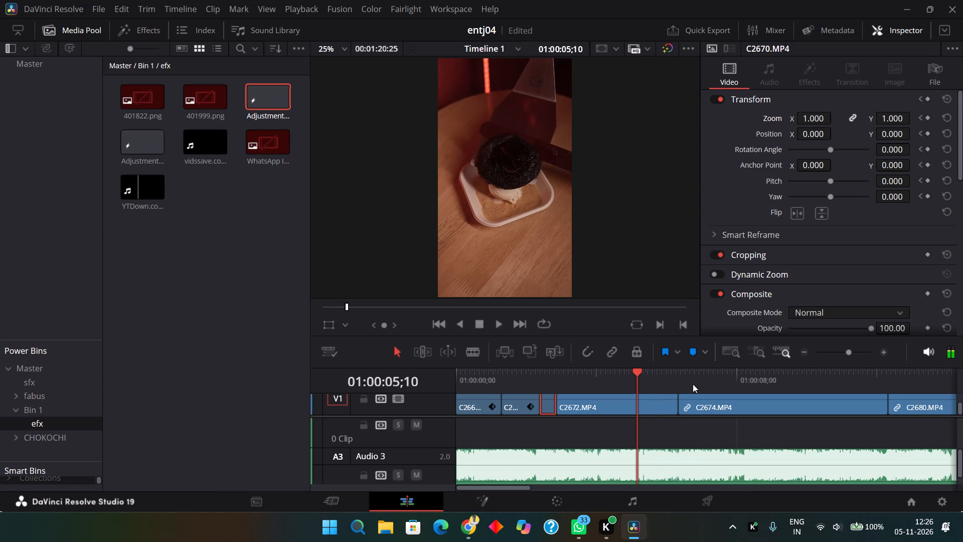
click(693, 382)
click(619, 384)
key(space)
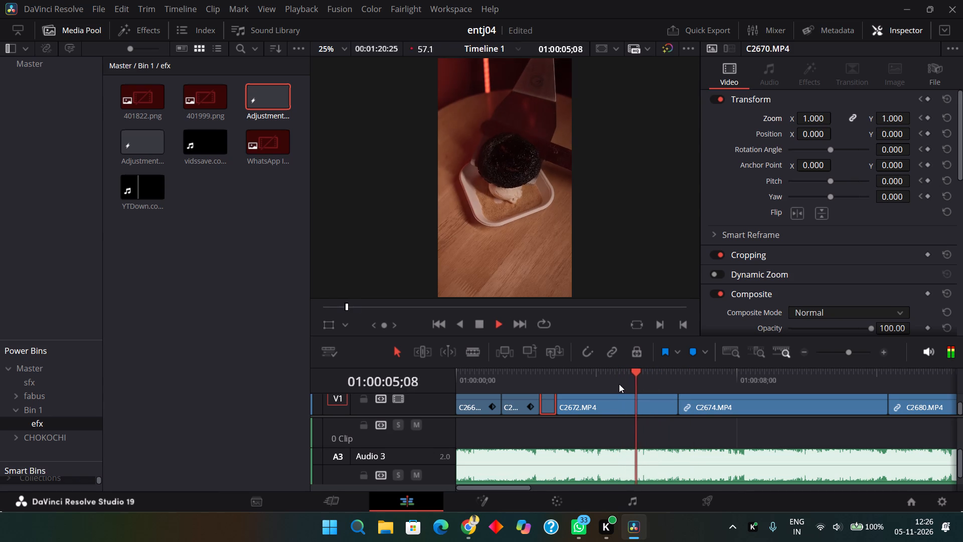
key(space)
click(632, 403)
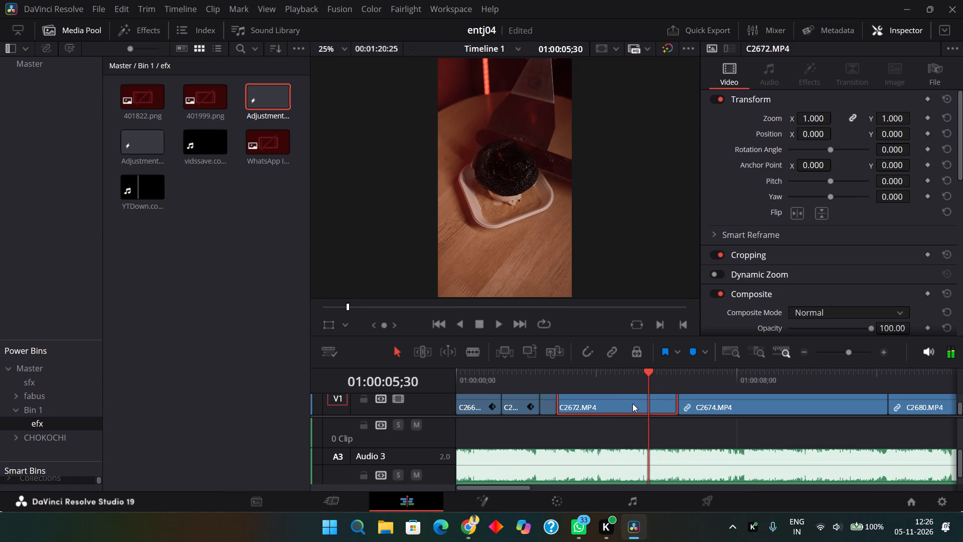
key(3)
Play across the cut from C2670.MP4 into the trimmed C2672.MP4 to check the timing.
click(548, 377)
key(space)
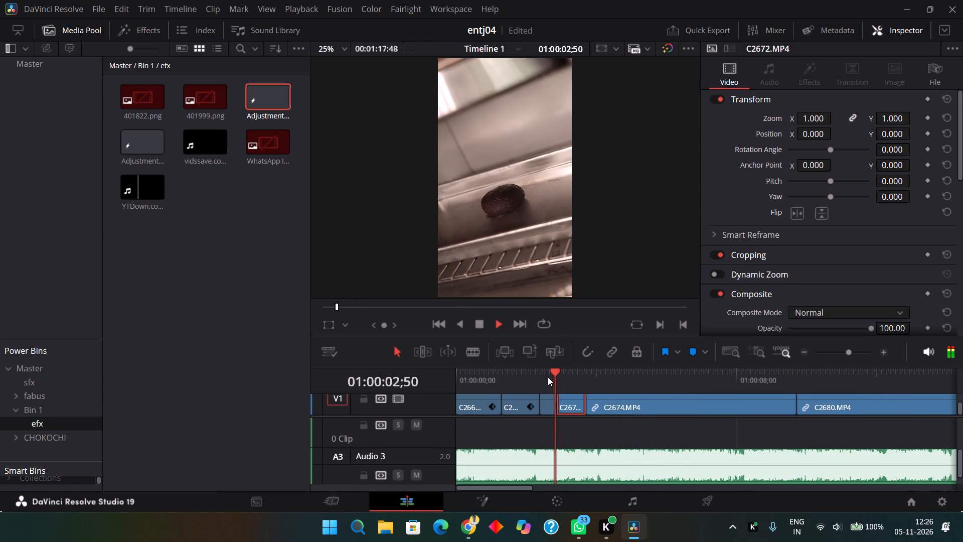
Slow C2672.MP4 to 51% speed and set its retime process to Optical Flow.
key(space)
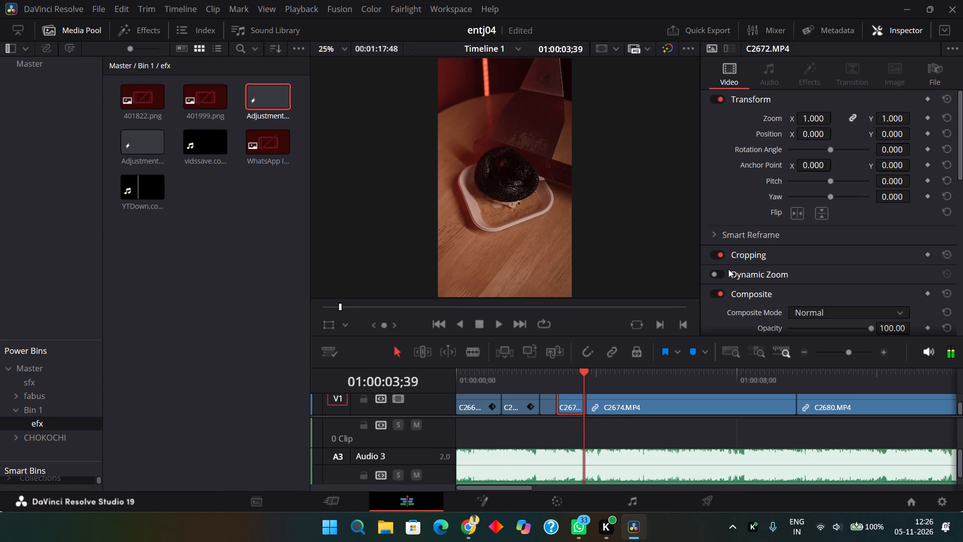
scroll(728, 269, down, 4)
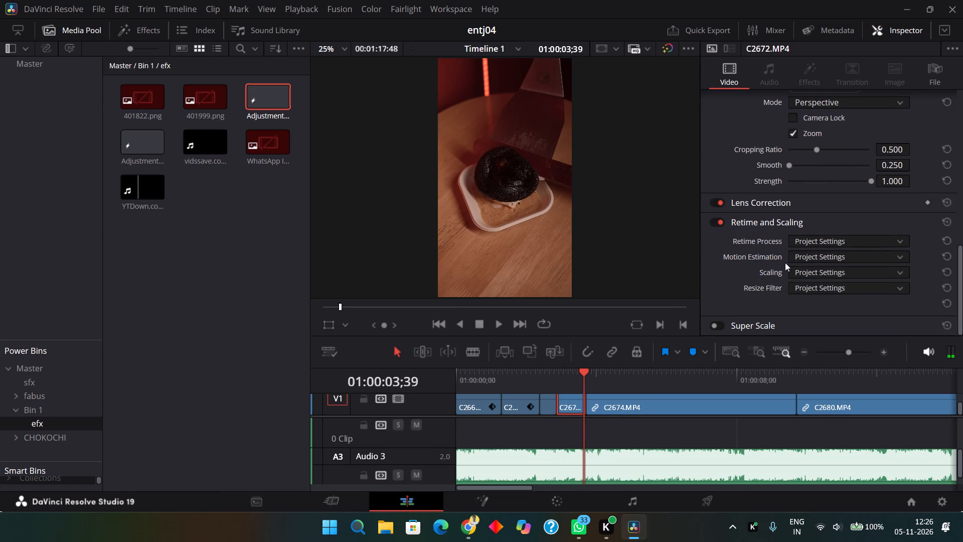
scroll(785, 262, up, 2)
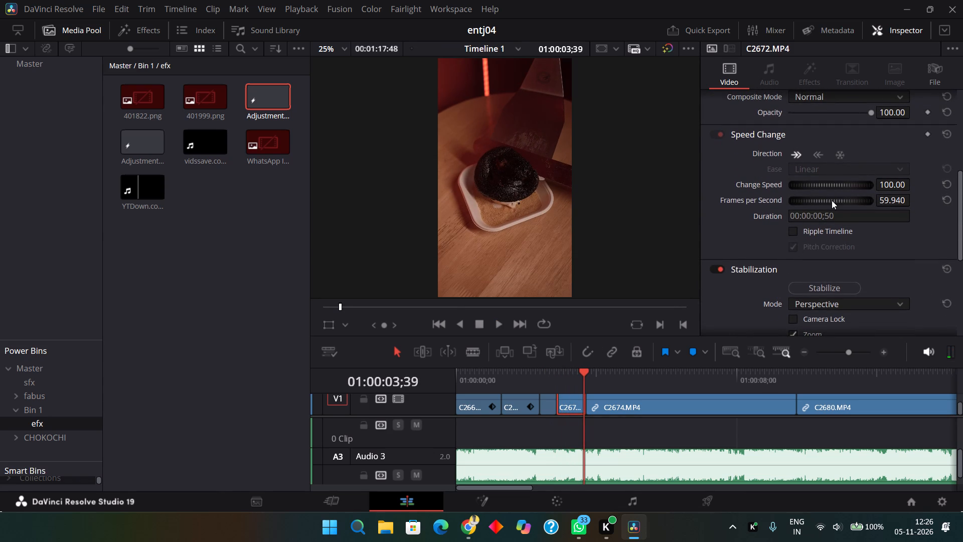
drag(844, 183, 775, 188)
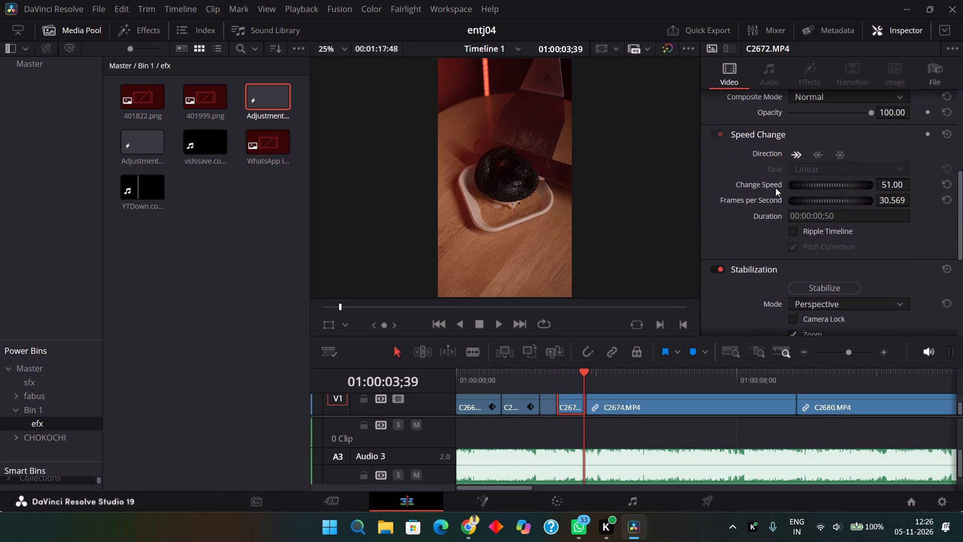
scroll(728, 220, down, 9)
click(818, 241)
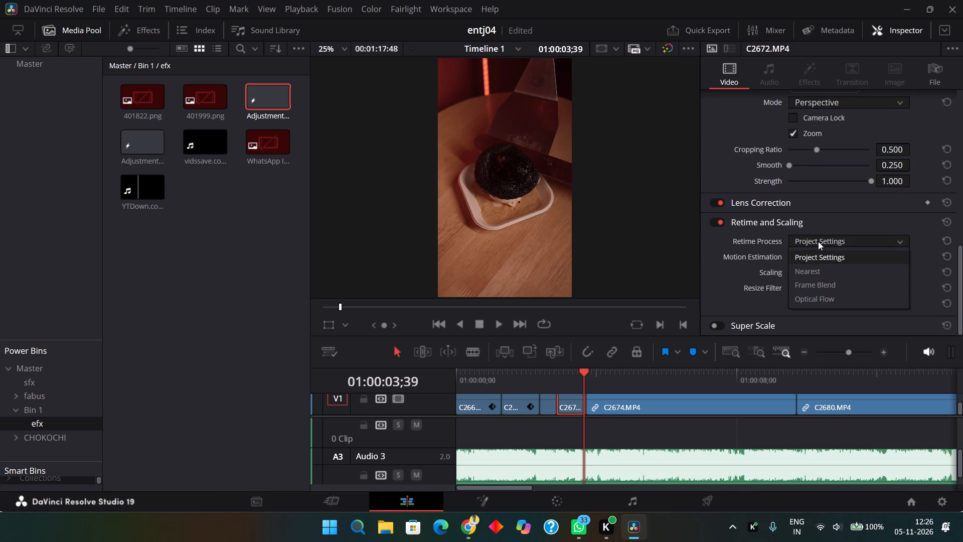
click(843, 301)
Play back the slowed C2672.MP4 several times, including the cuts before and after it, to check its motion and timing.
click(569, 370)
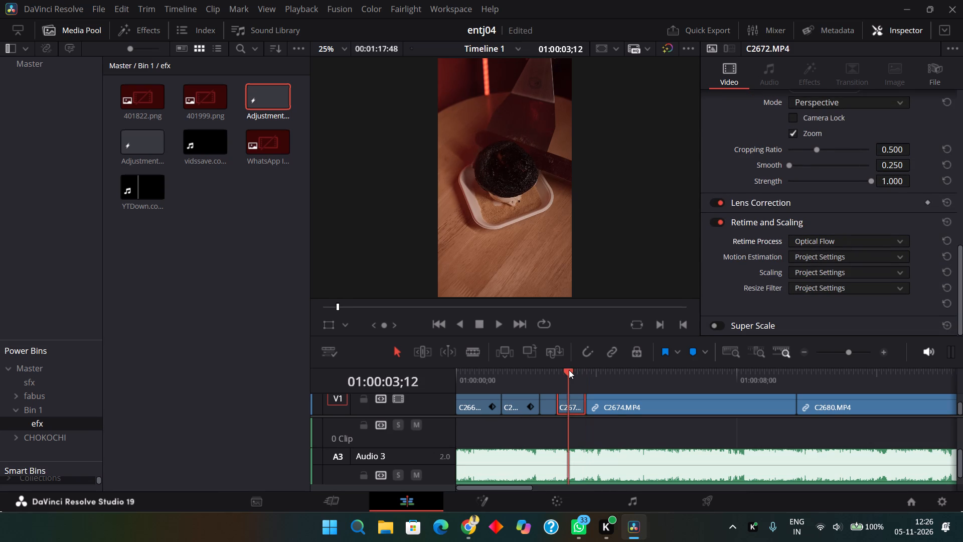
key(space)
click(537, 372)
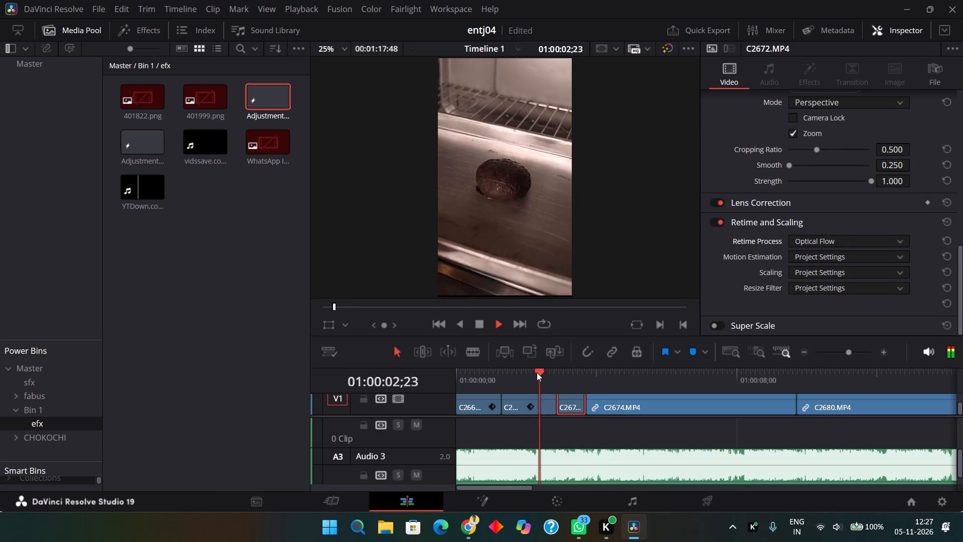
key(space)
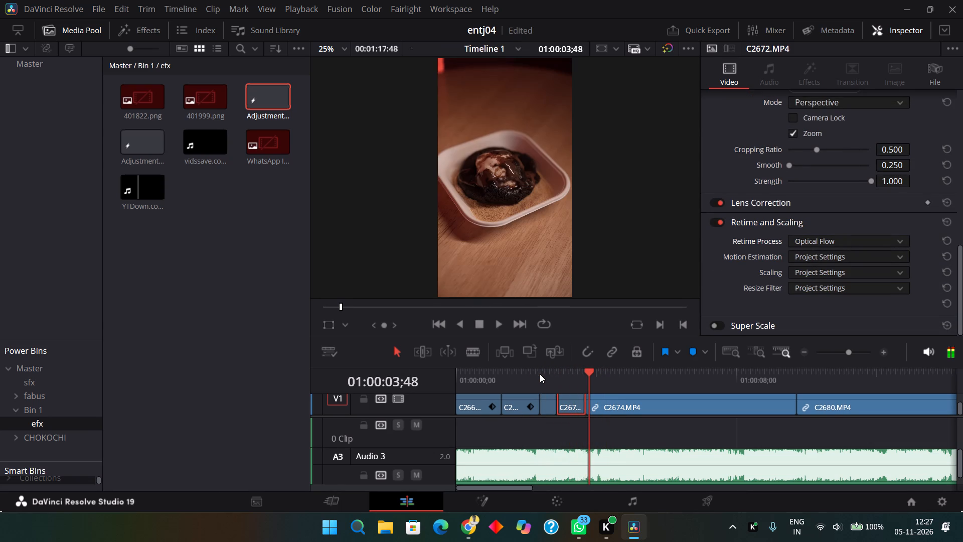
click(540, 374)
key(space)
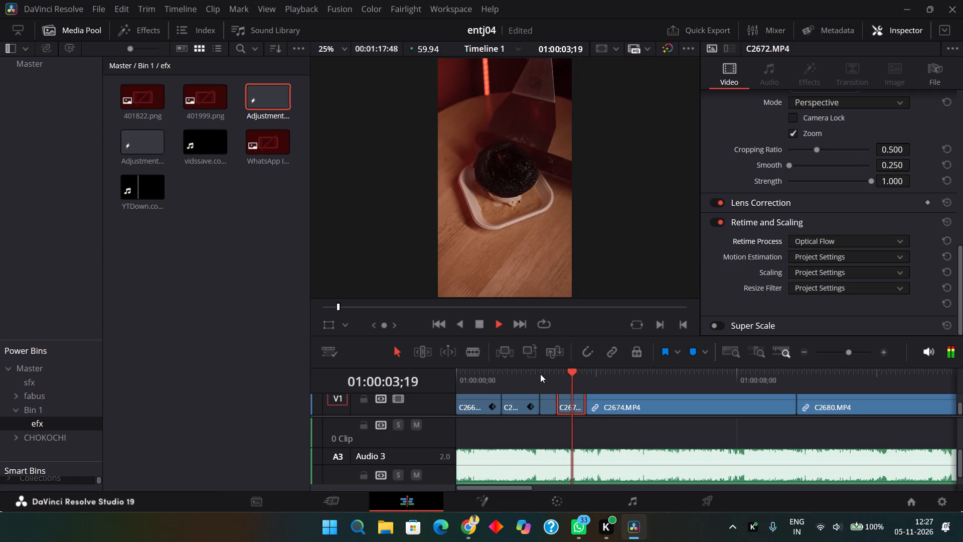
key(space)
click(569, 378)
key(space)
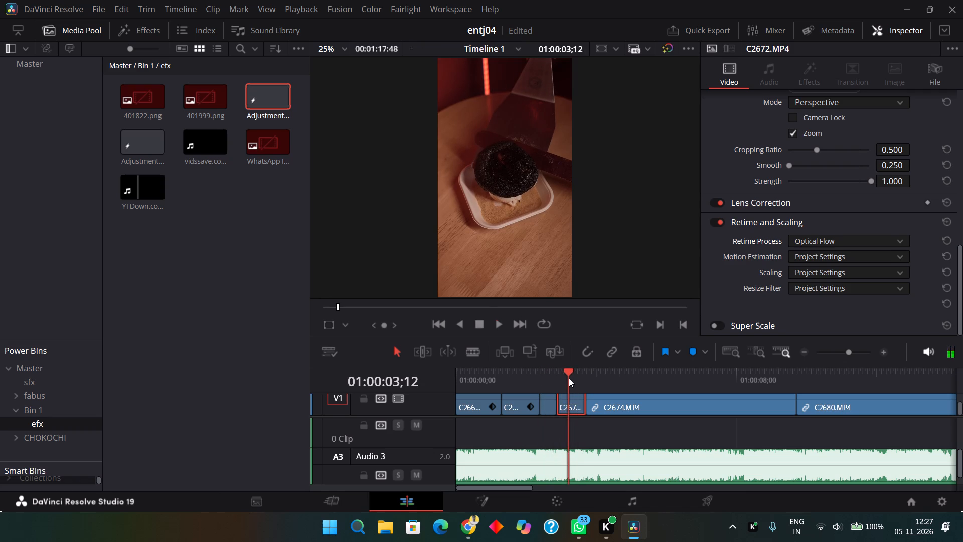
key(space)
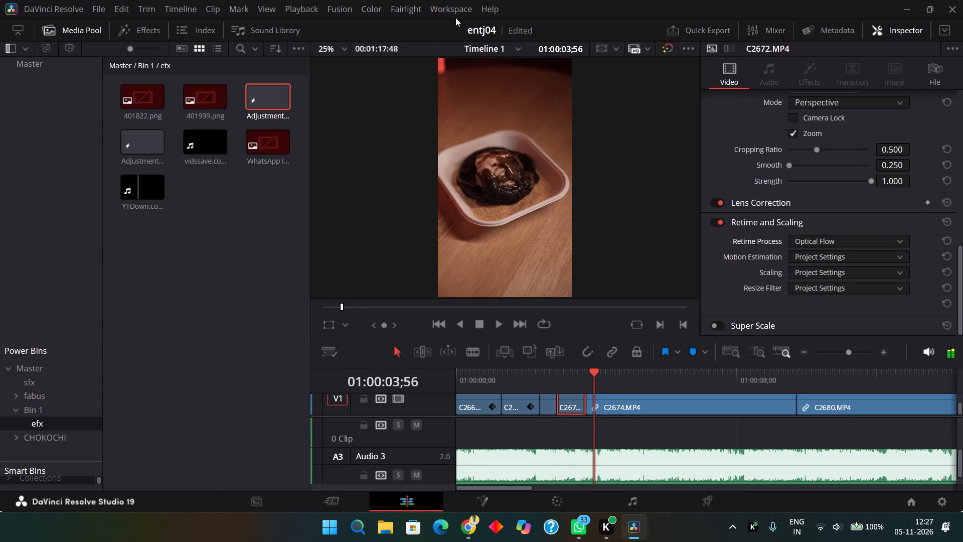
Change the timeline playback resolution.
click(316, 10)
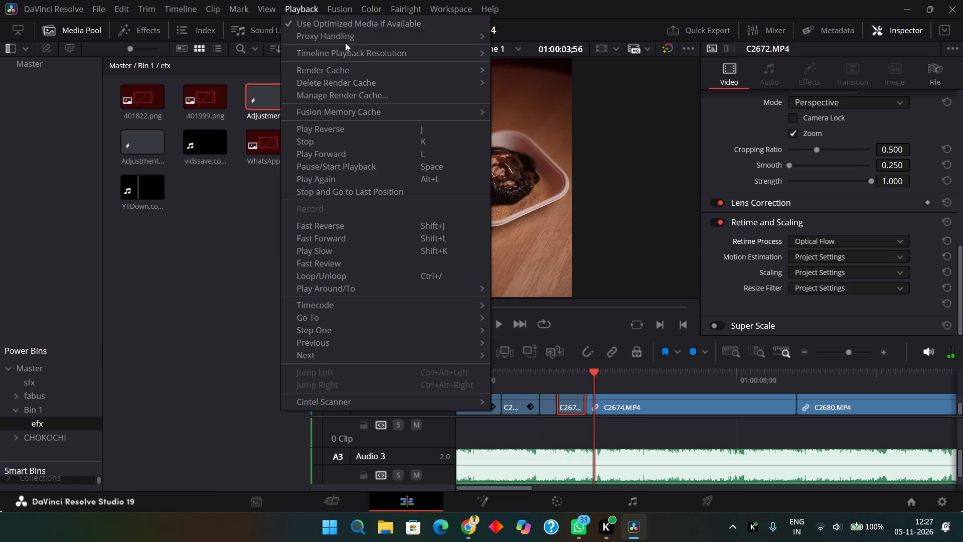
click(354, 52)
click(529, 72)
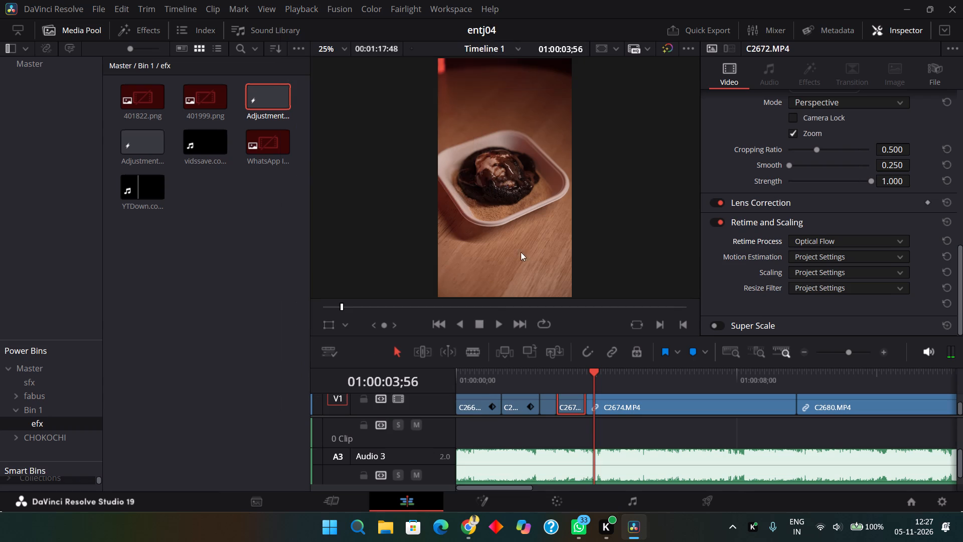